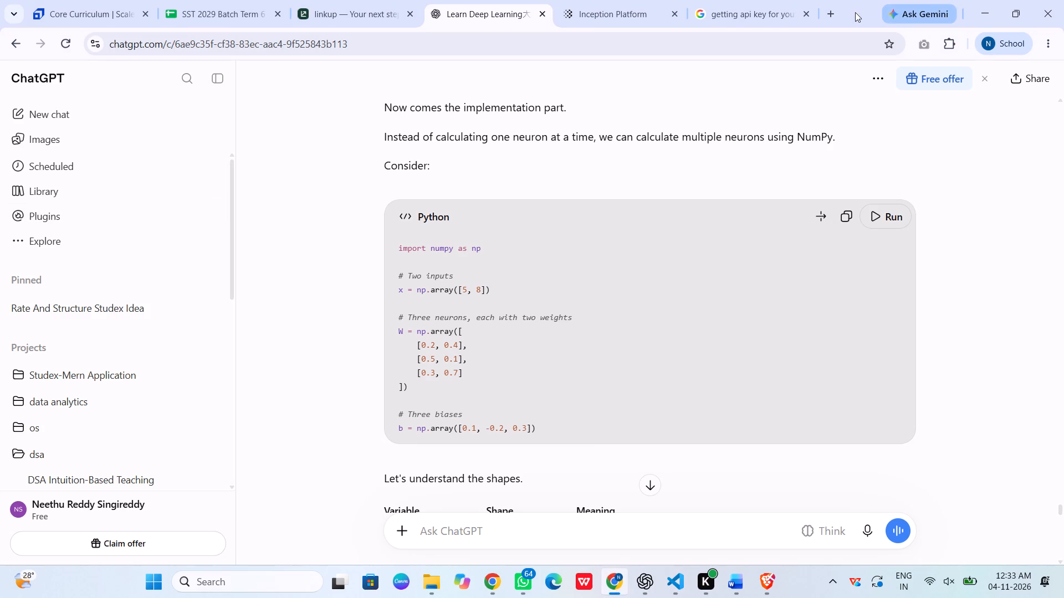
click(837, 12)
text(pintrest)
key(Return)
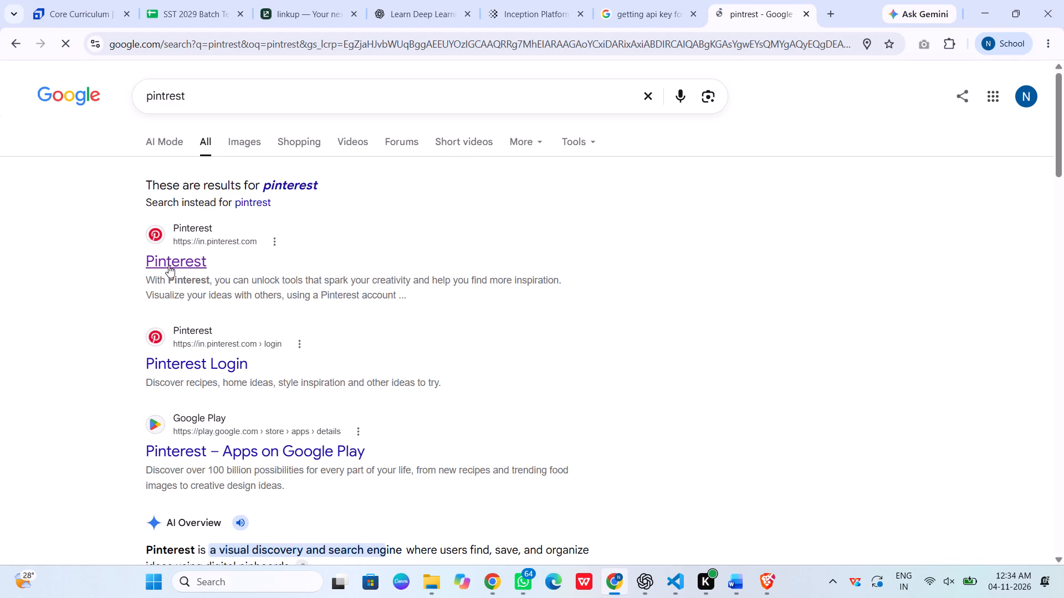
click(168, 262)
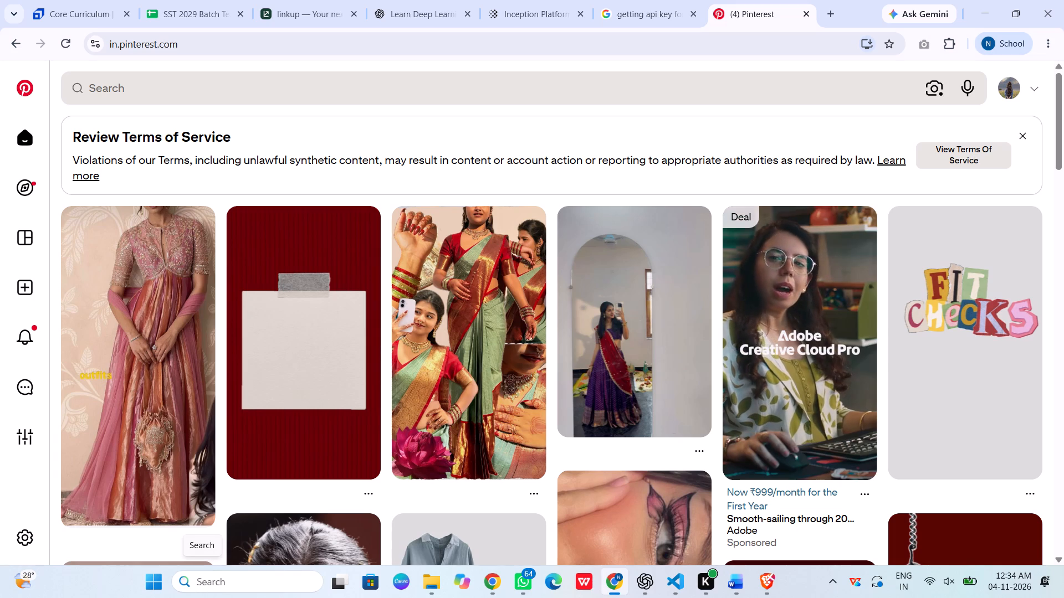
Open the pin of the pink embroidered dress labelled "outfits" from the Pinterest home feed.
click(126, 430)
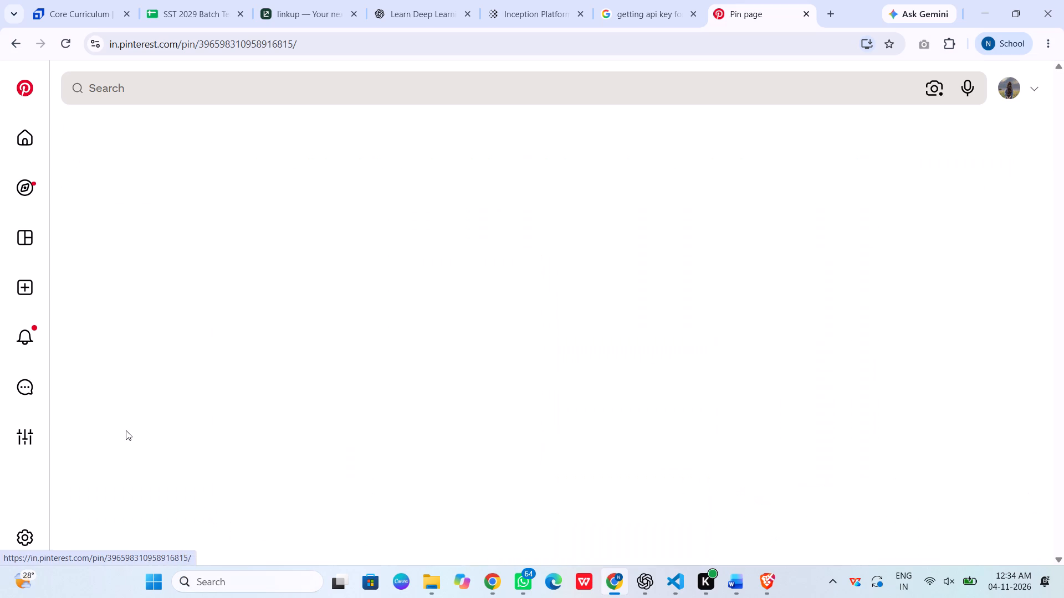
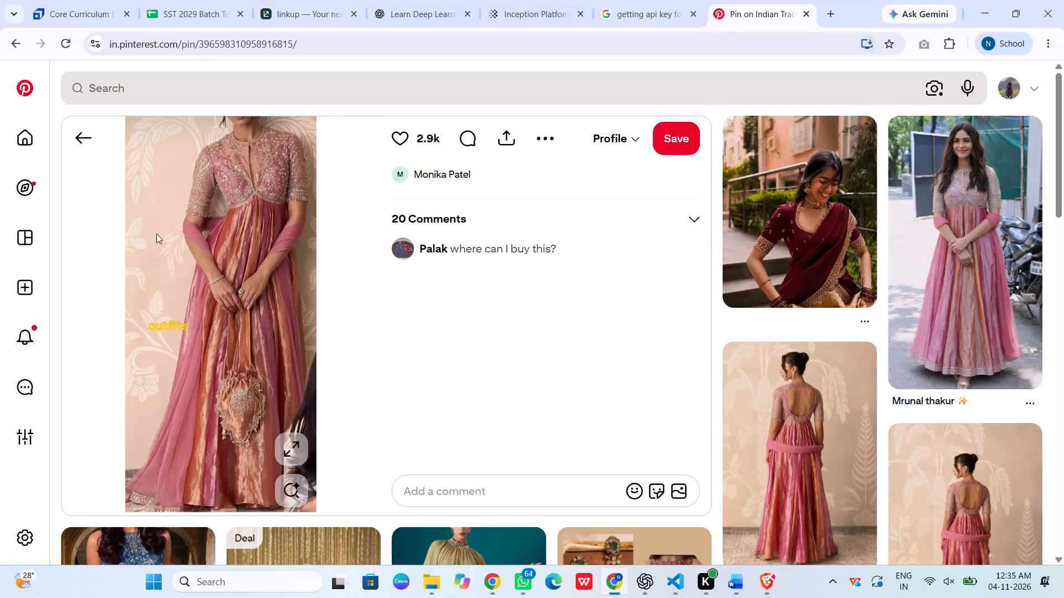
Look through the related outfit pins below the pink embroidered dress pin, then return to the home feed.
scroll(273, 384, down, 4)
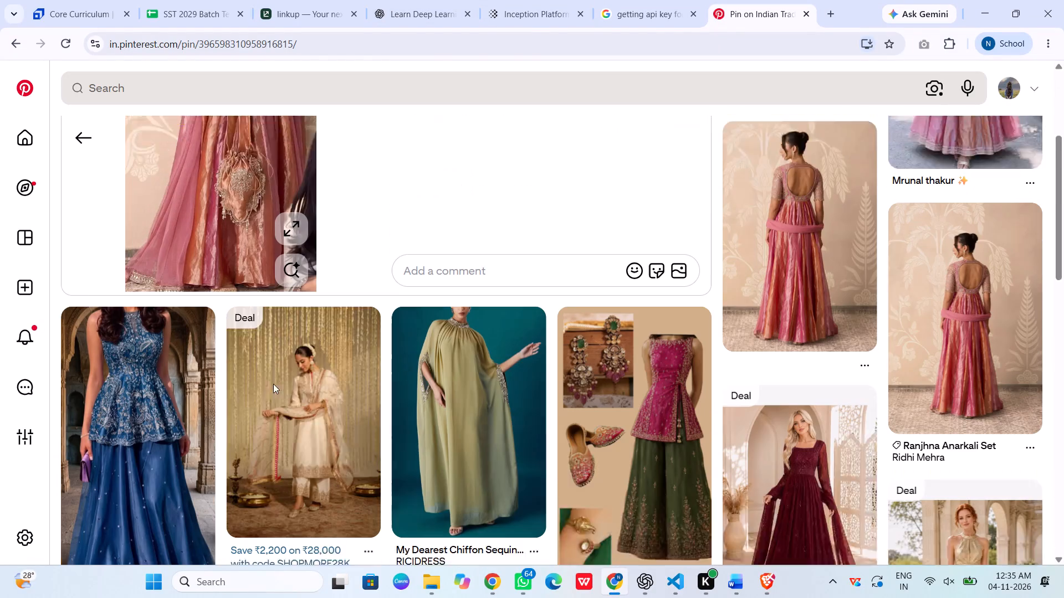
scroll(273, 384, down, 4)
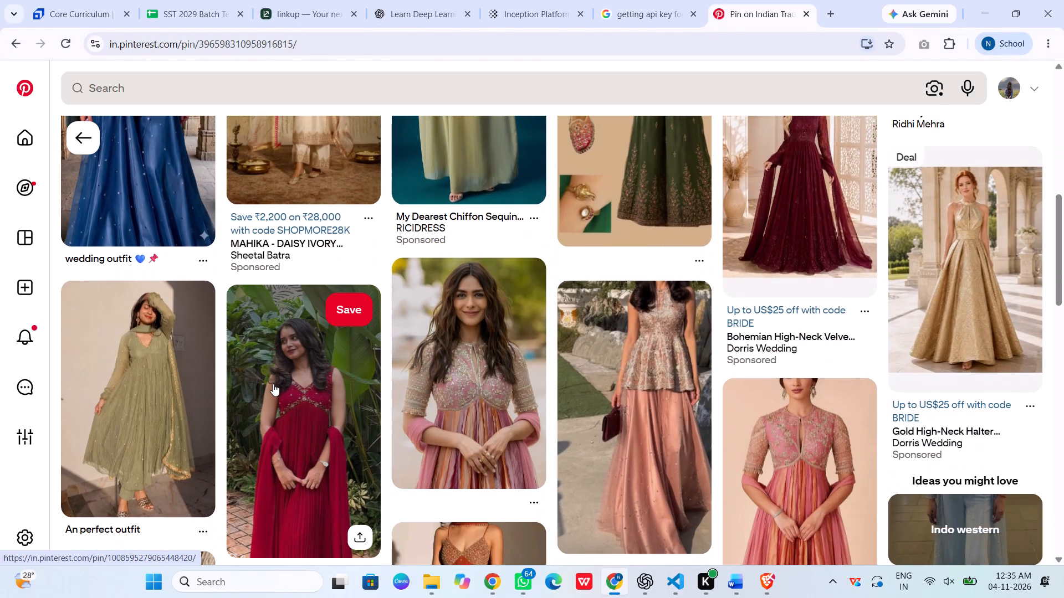
scroll(273, 384, down, 4)
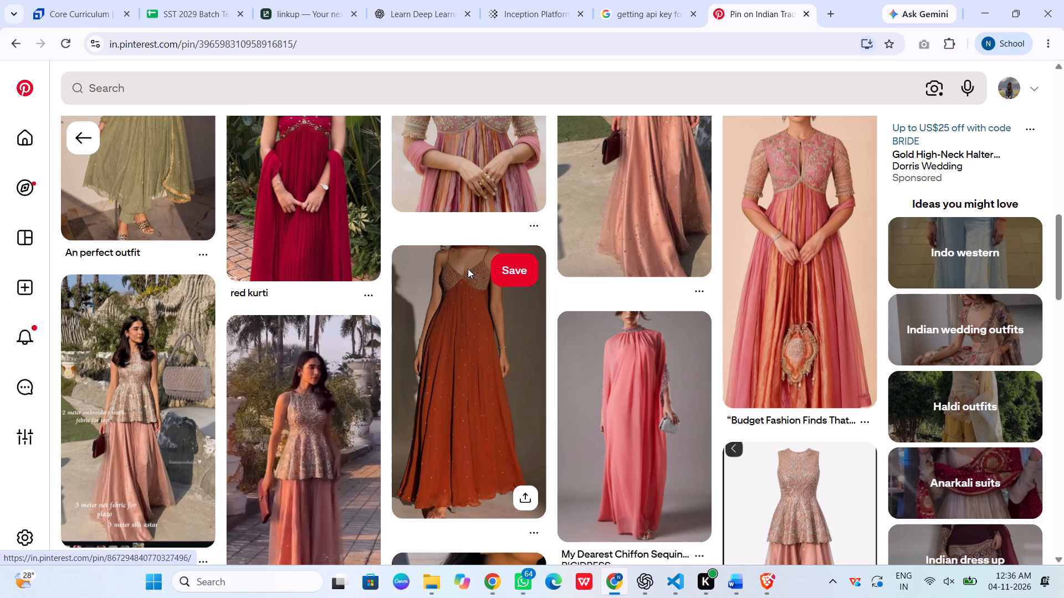
scroll(472, 341, down, 5)
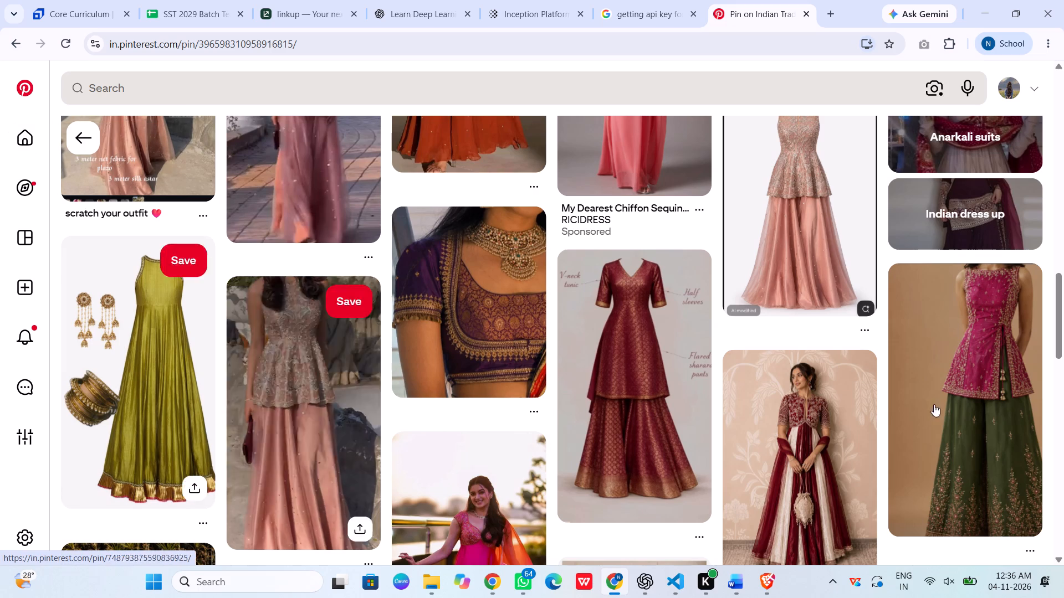
scroll(409, 364, down, 9)
scroll(406, 363, up, 3)
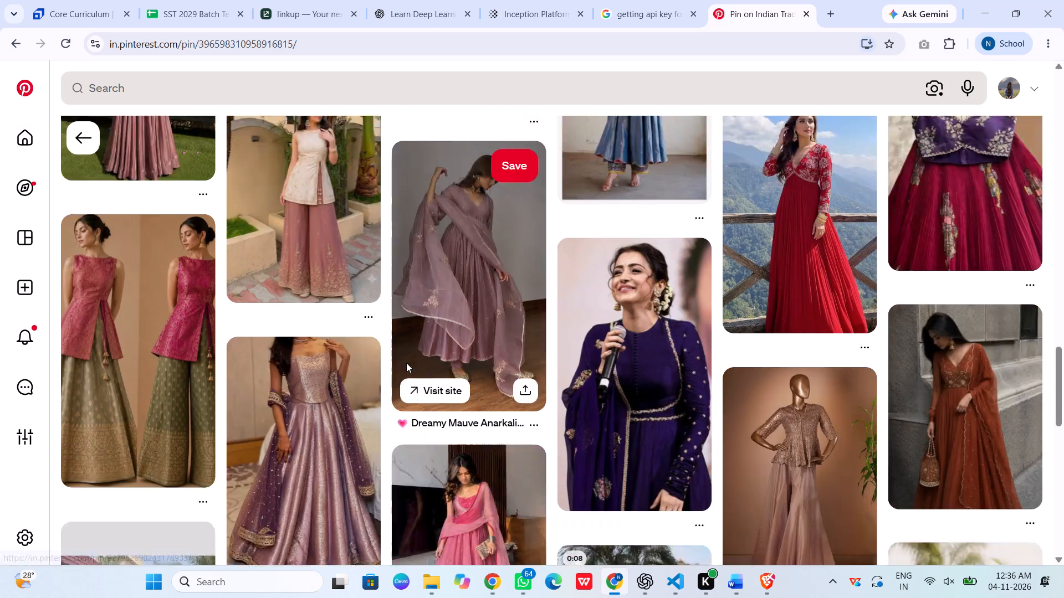
scroll(406, 363, down, 2)
scroll(380, 447, down, 5)
scroll(378, 452, up, 3)
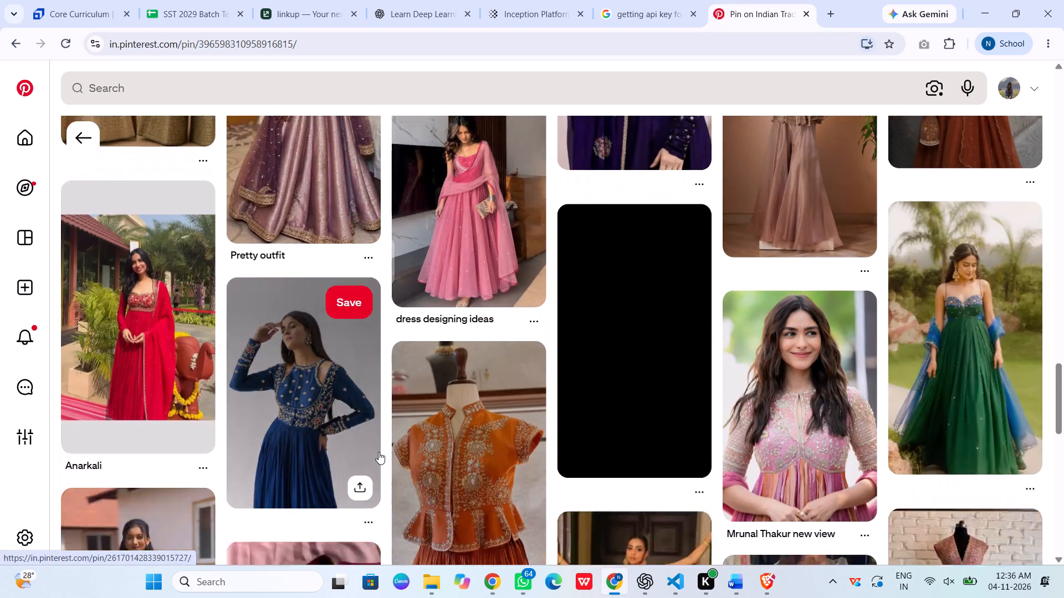
scroll(378, 452, up, 18)
scroll(378, 452, up, 10)
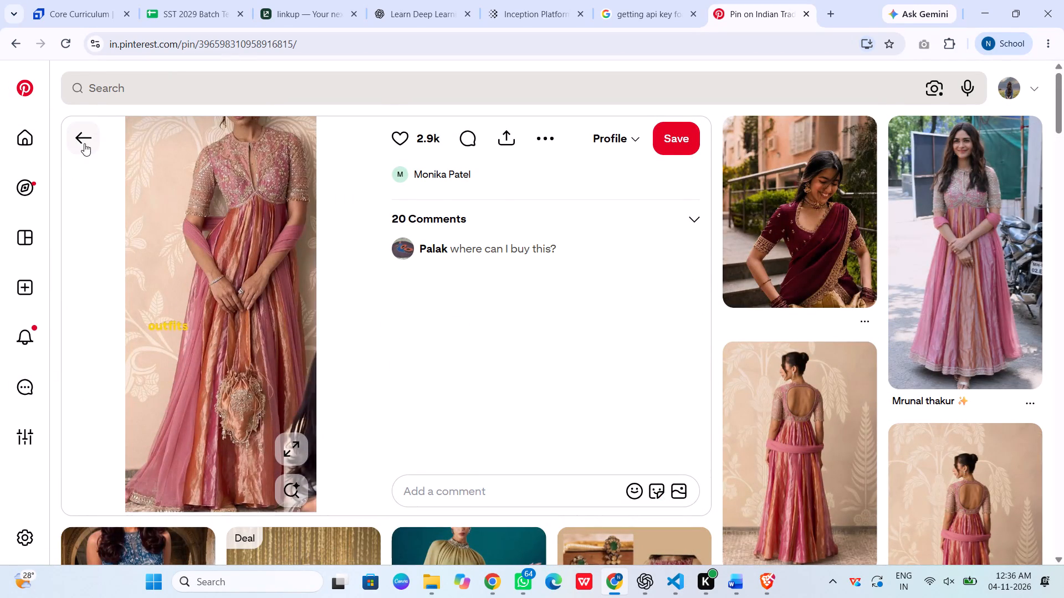
click(84, 143)
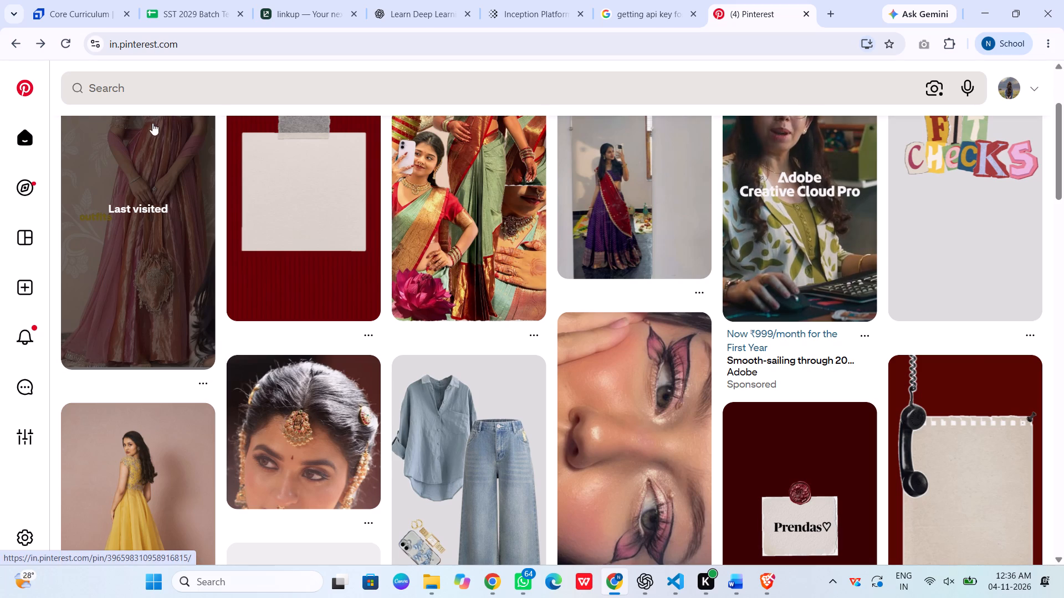
Search Pinterest for "asthetic girl working from home".
click(182, 84)
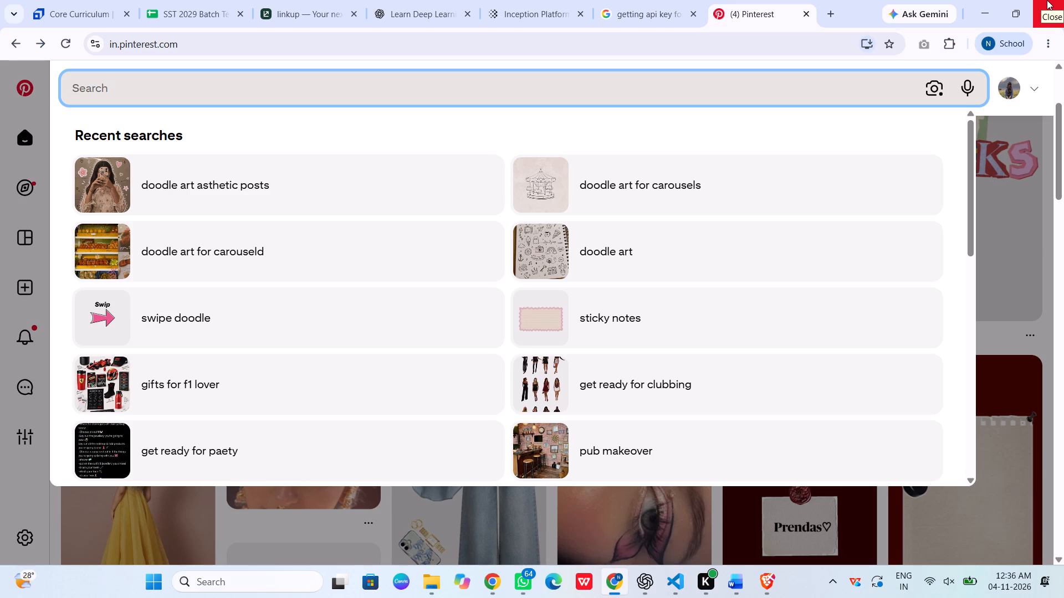
text(ad)
key(BackSpace)
text(sthetic girl working from home)
key(Return)
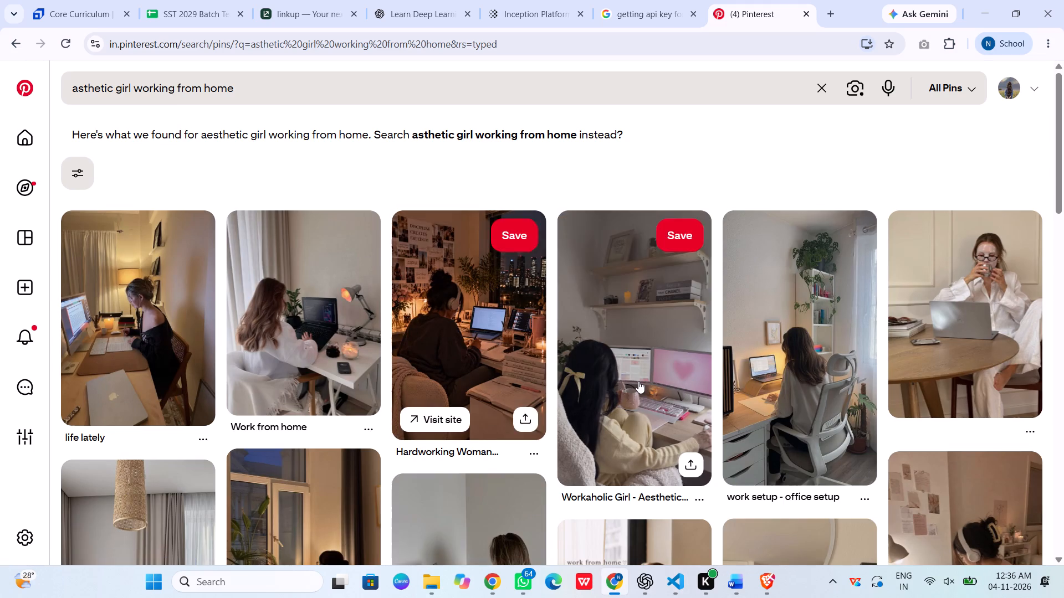
Look through the pins found for the working-from-home search for suitable aesthetic images.
scroll(638, 381, down, 4)
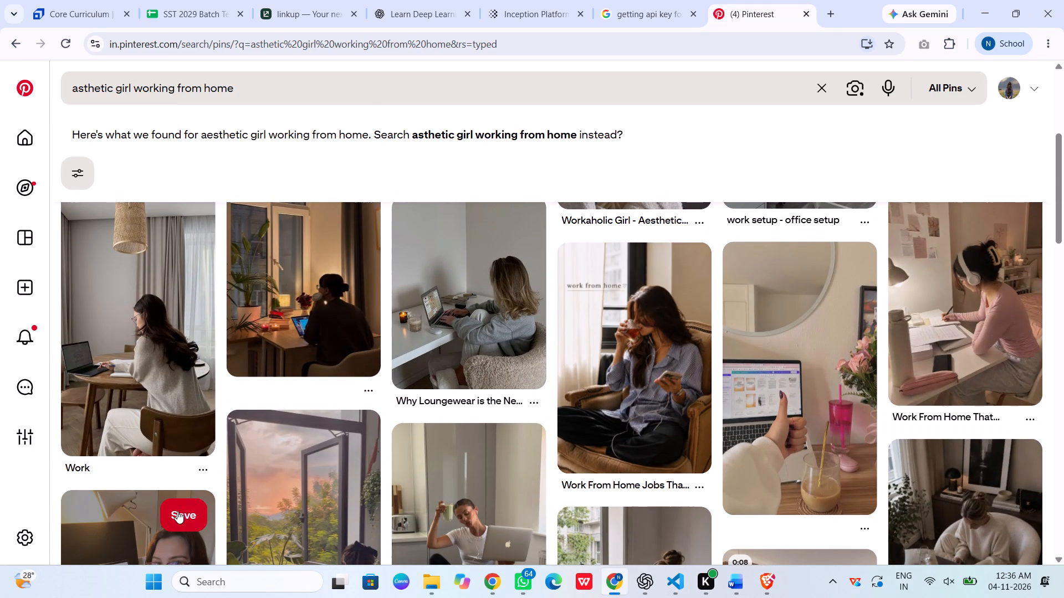
scroll(330, 420, down, 8)
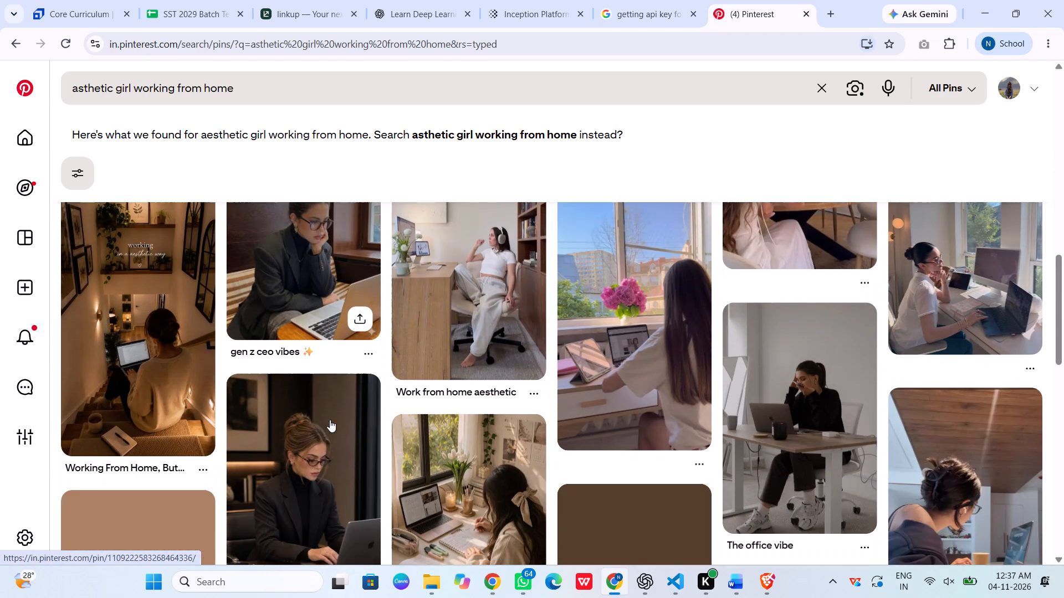
scroll(337, 420, down, 1)
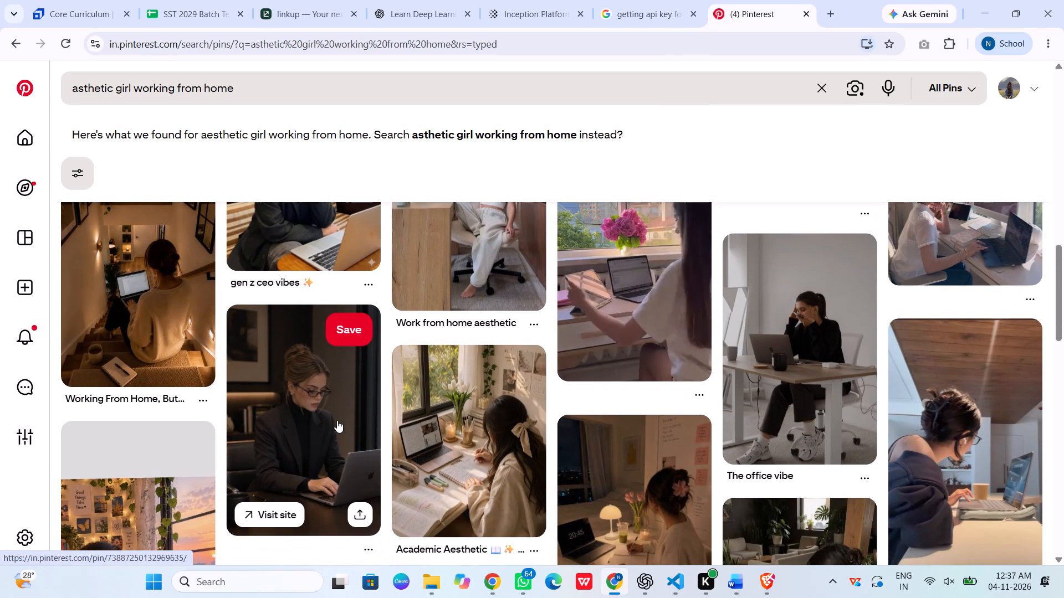
scroll(337, 420, down, 2)
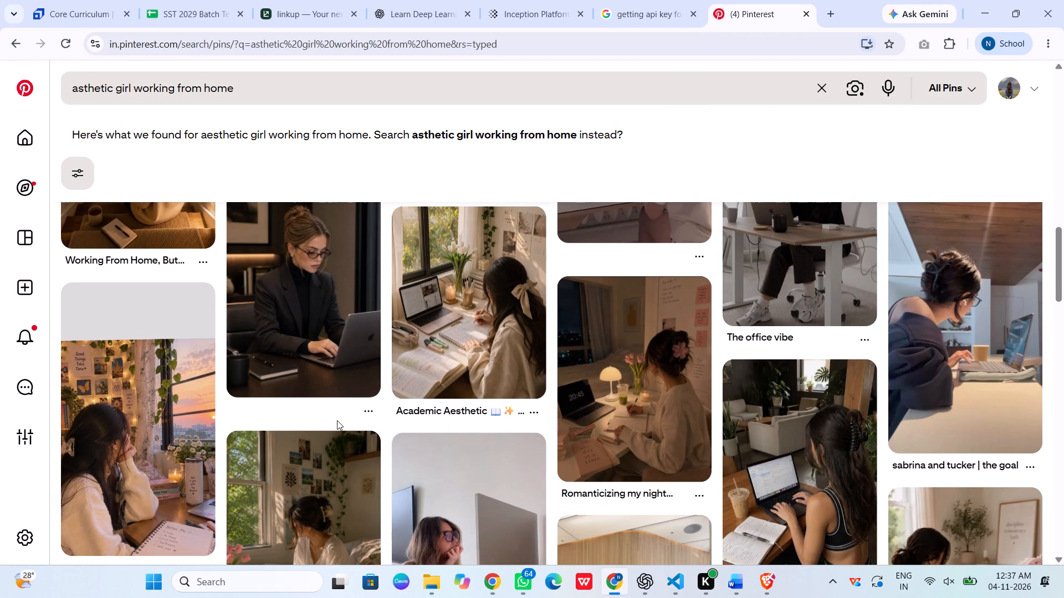
scroll(337, 420, down, 9)
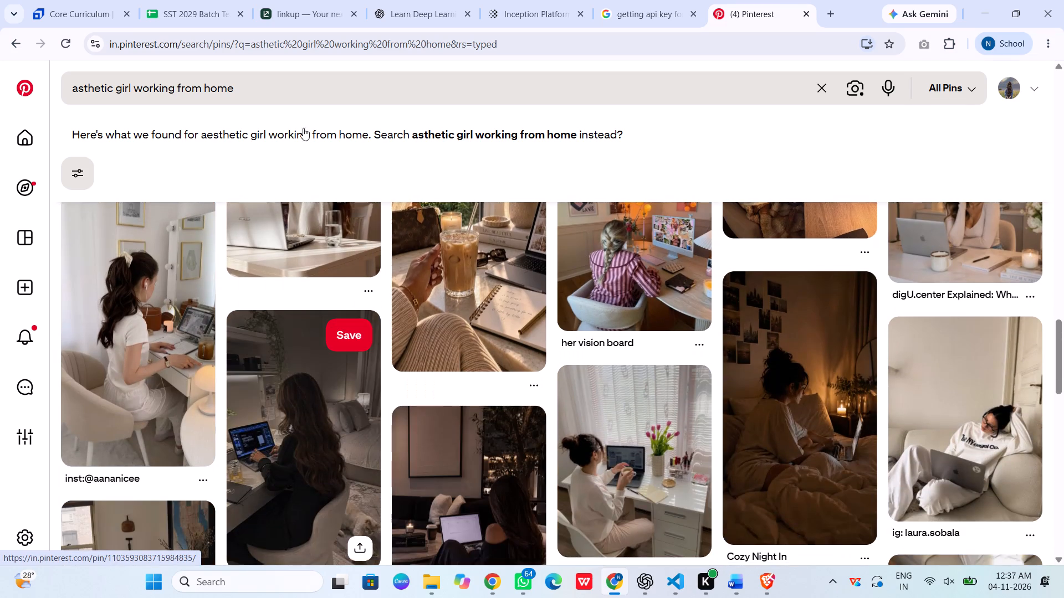
Replace the search with "FAQs high" and choose the suggested search "faqs highlight cover".
click(248, 90)
key(ctrl+a)
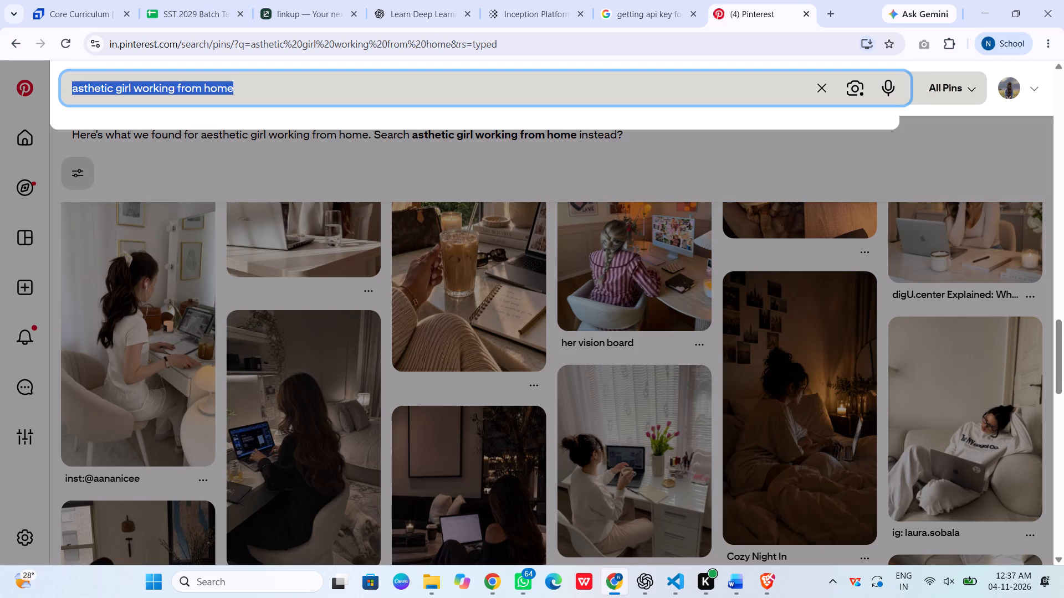
text(FA)
key(shift+q)
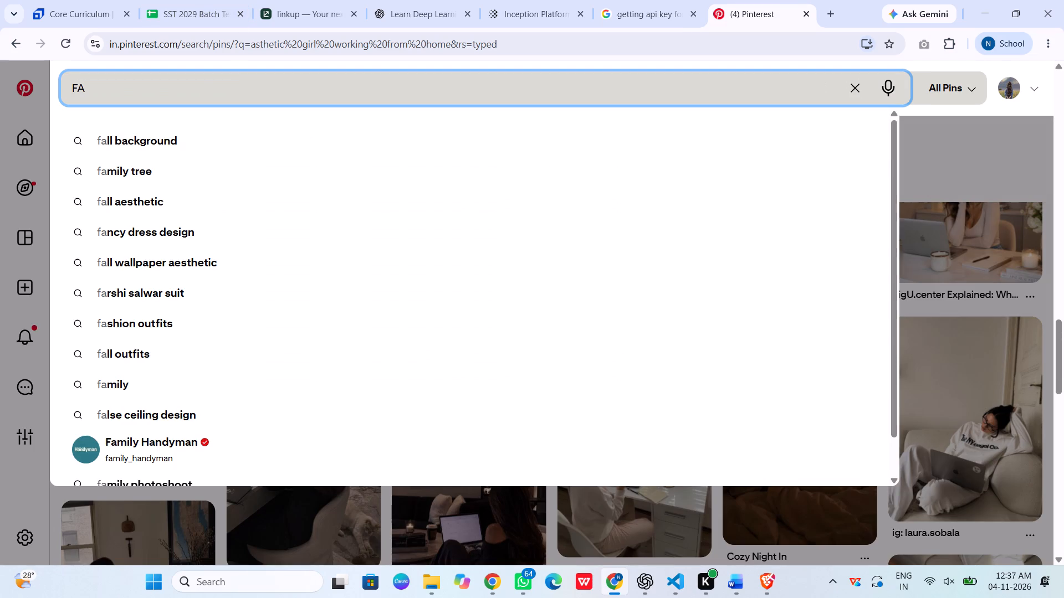
key(s)
key(space)
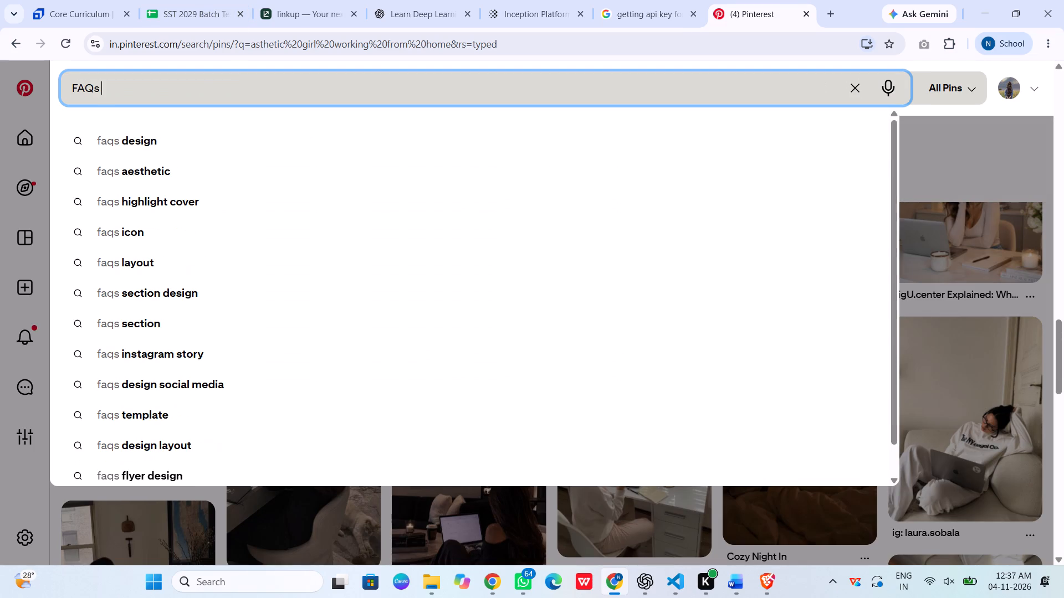
text(high)
key(Down)
key(Return)
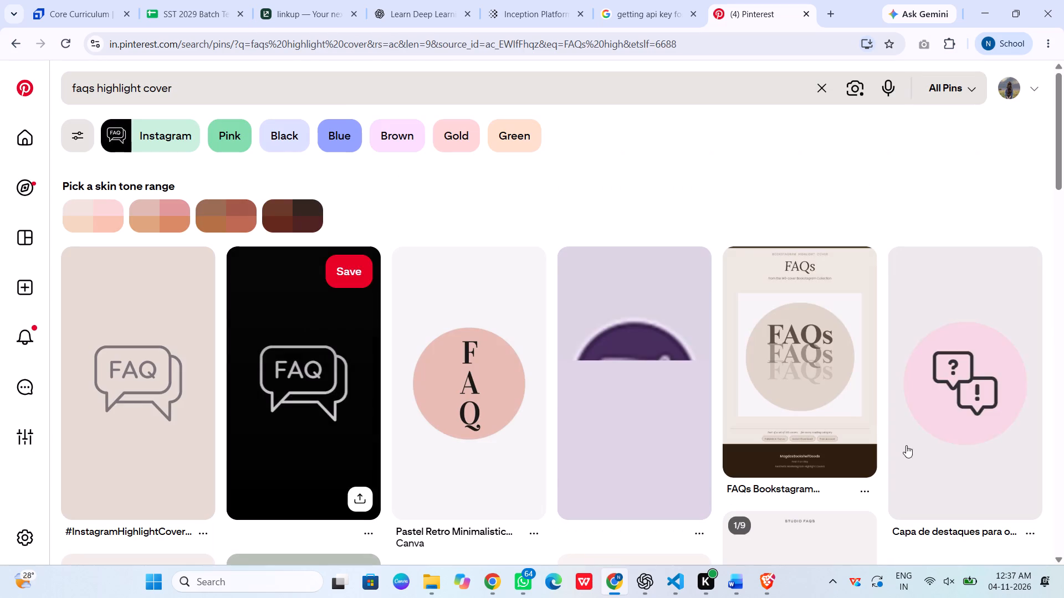
Look through the FAQ highlight cover pins, down to the related searches, for design ideas.
scroll(588, 413, down, 4)
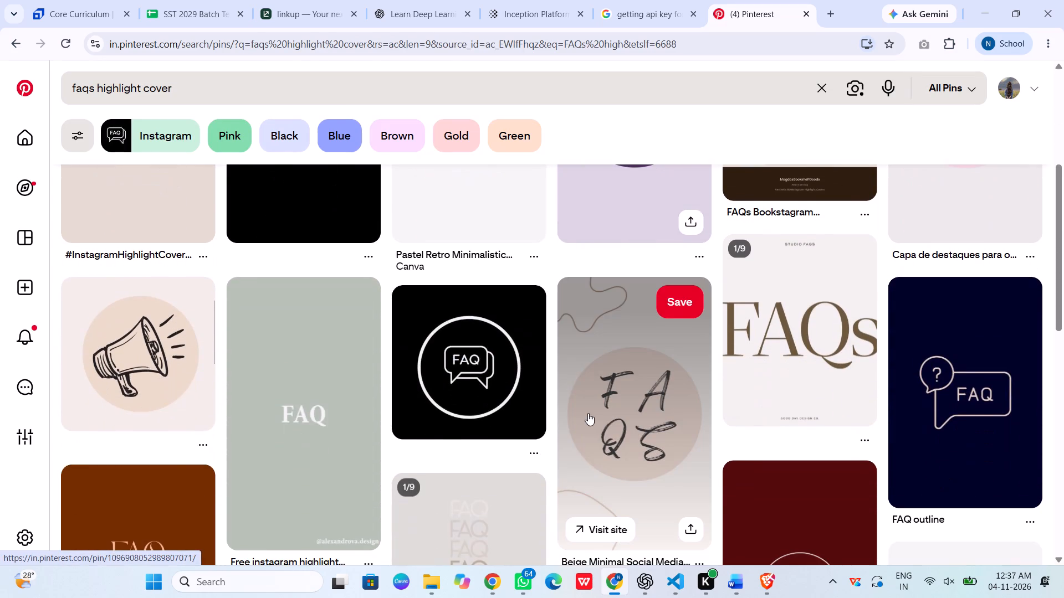
scroll(588, 413, down, 6)
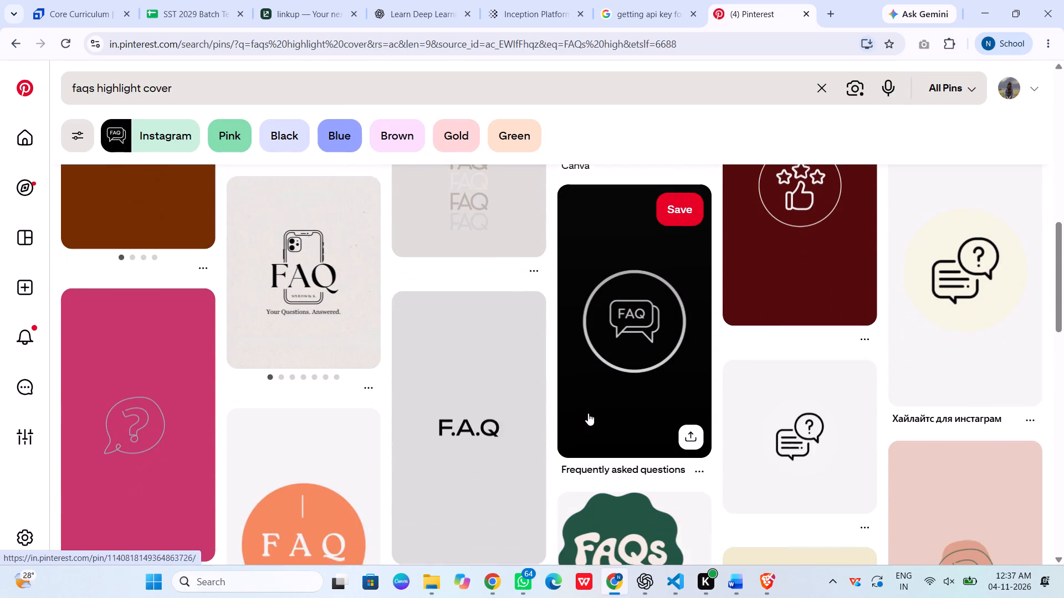
scroll(588, 413, down, 7)
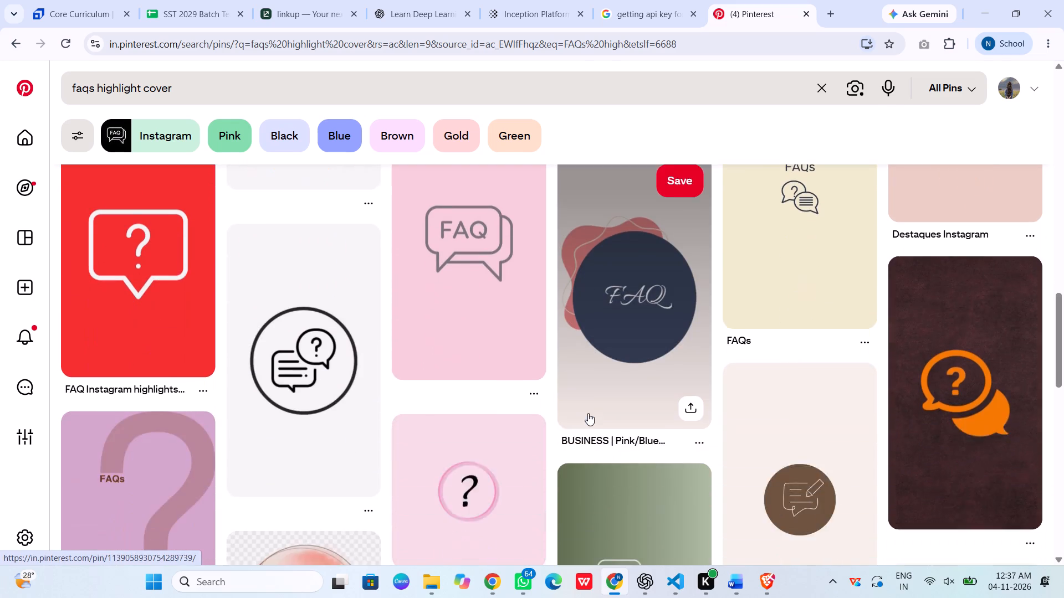
scroll(588, 413, down, 10)
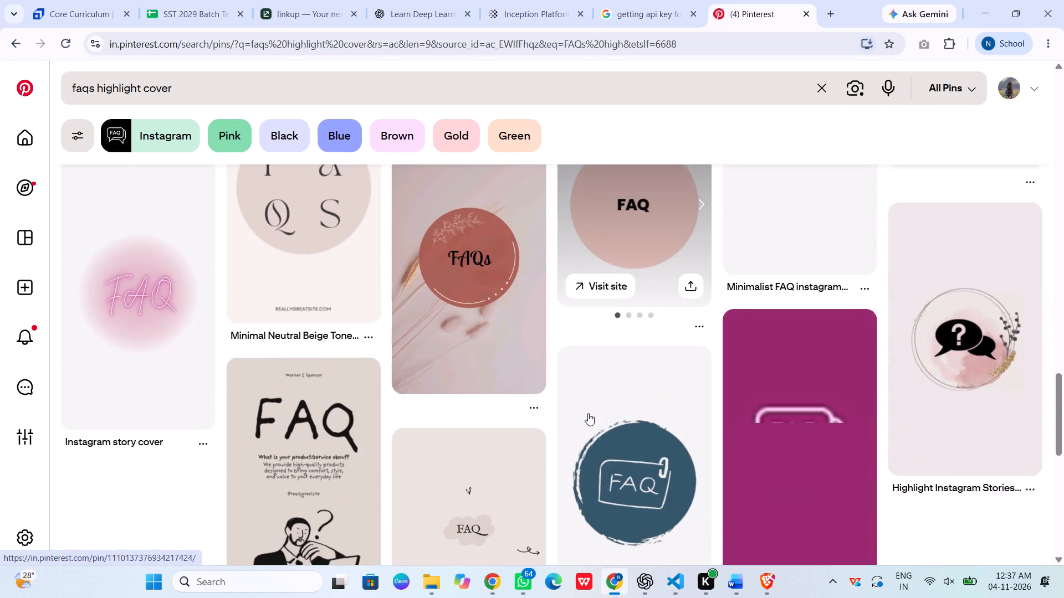
scroll(588, 413, down, 4)
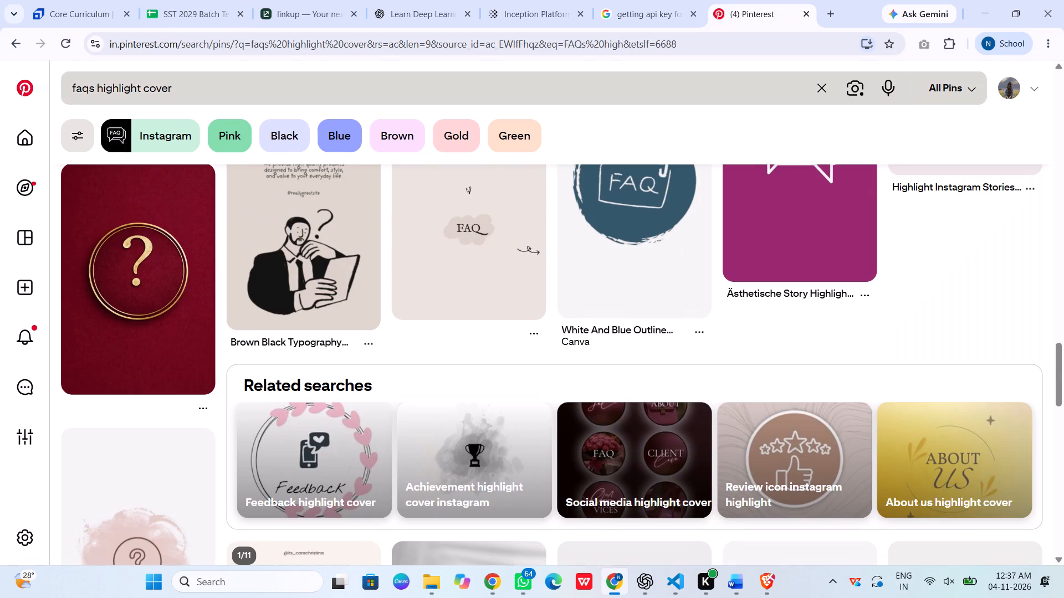
Replace the search with "asthetic girls" and look through the resulting pins.
drag(217, 97, 48, 96)
key(BackSpace)
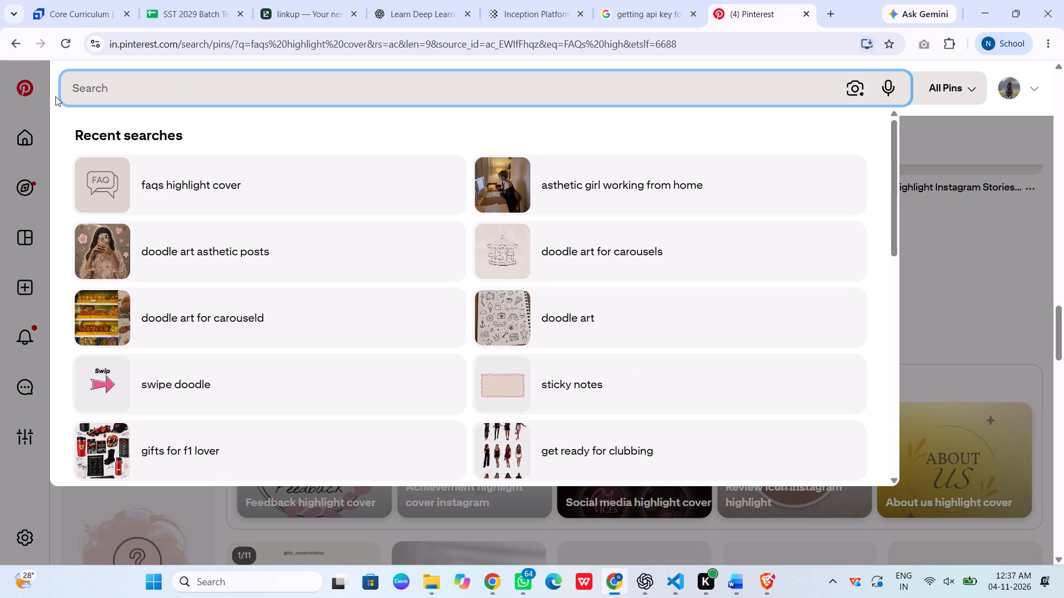
text(asthetic girls)
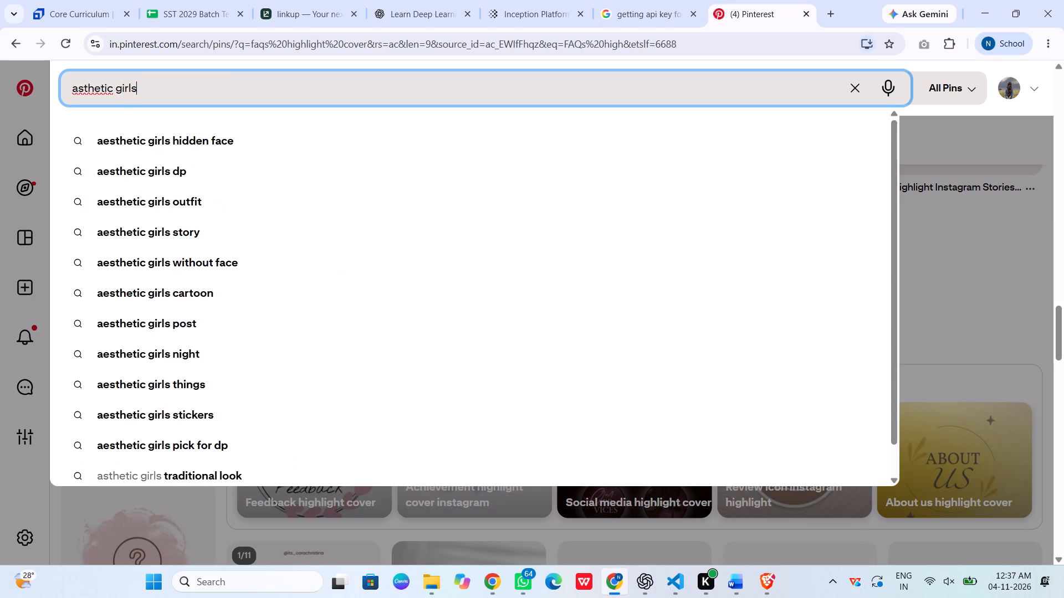
key(Return)
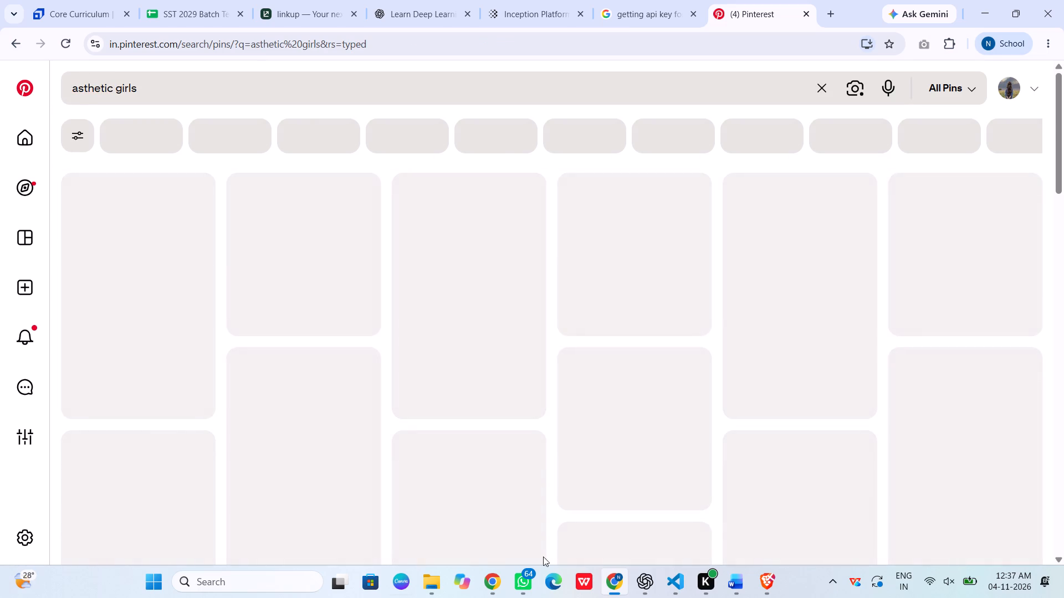
scroll(315, 445, down, 9)
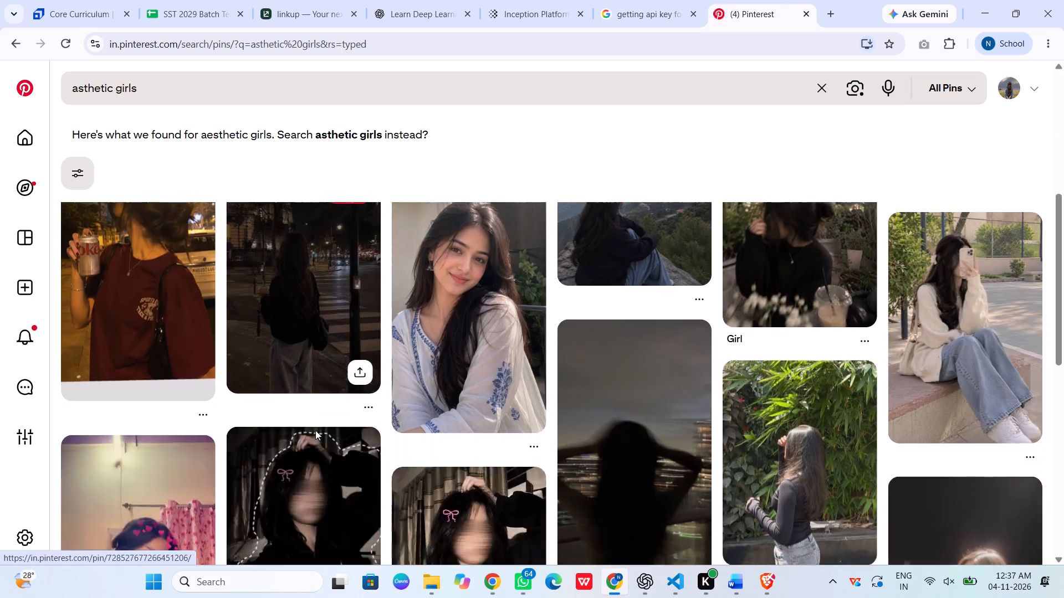
scroll(315, 430, down, 12)
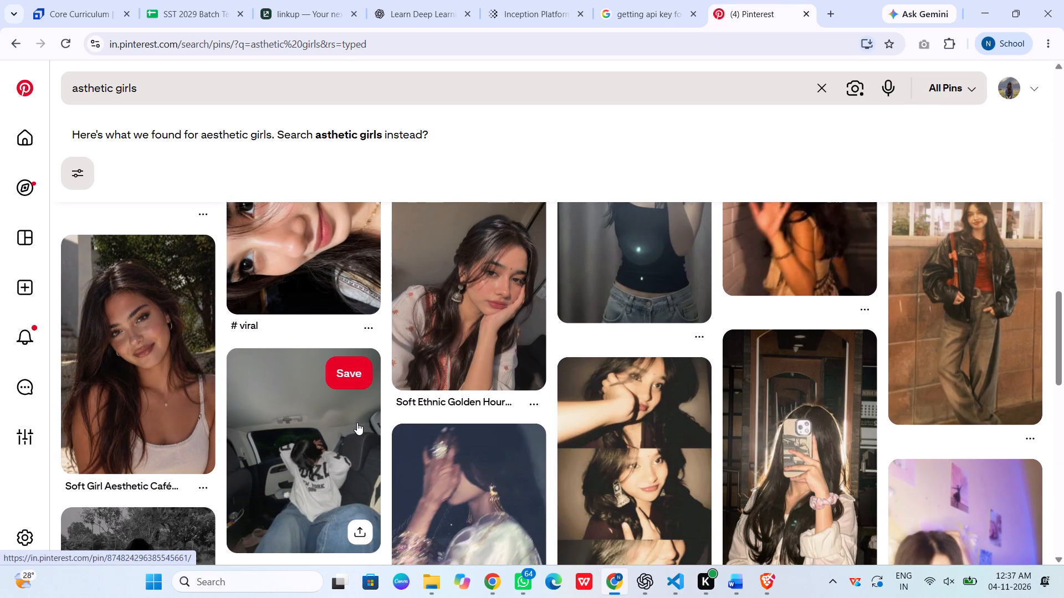
scroll(357, 422, down, 1)
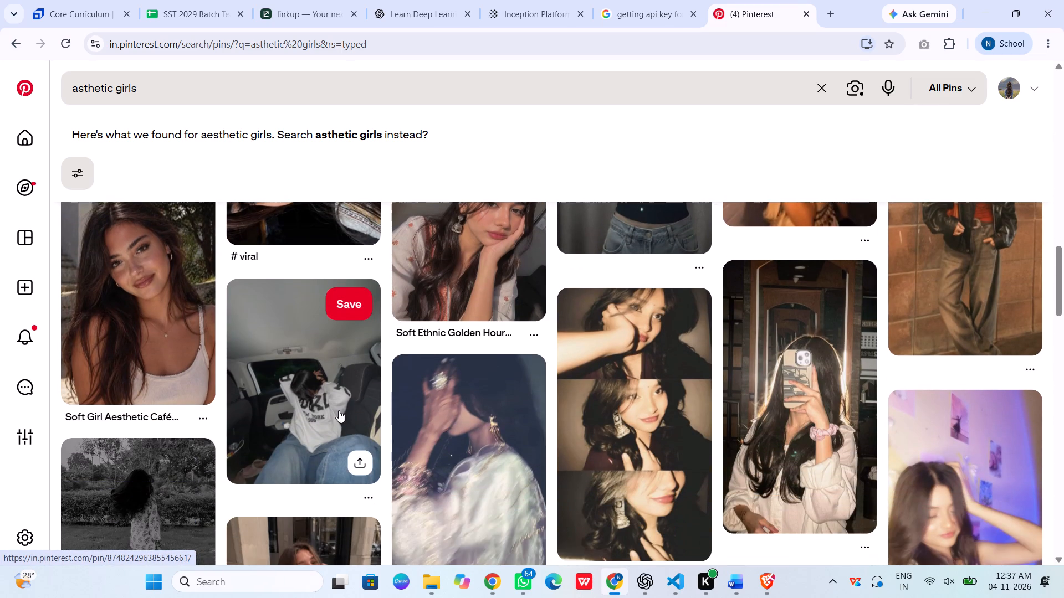
Extend the Pinterest search to "asthetic girls work from home".
click(147, 84)
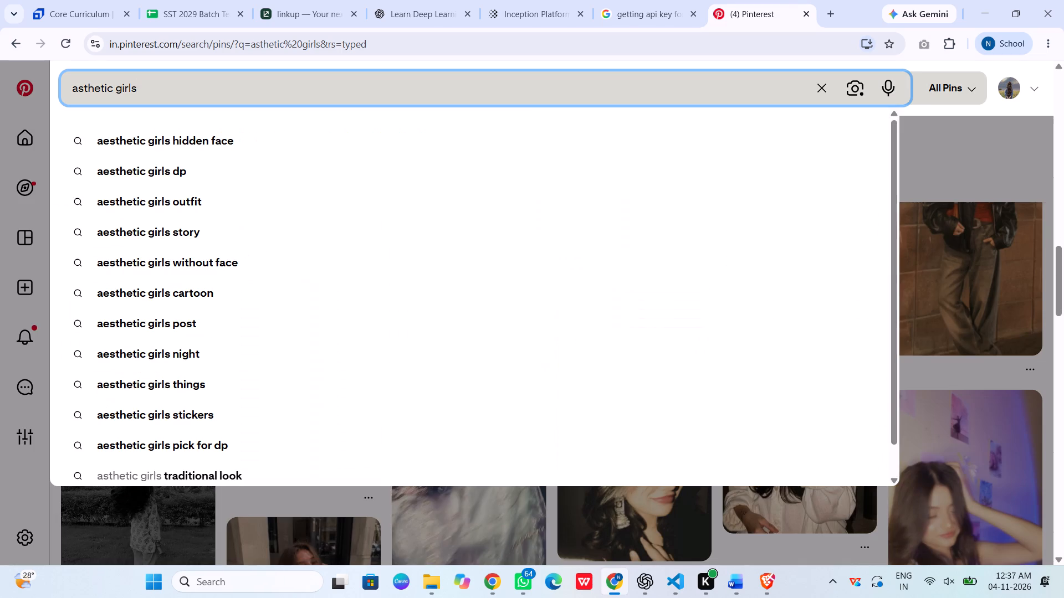
key(space)
text(work from home)
key(Return)
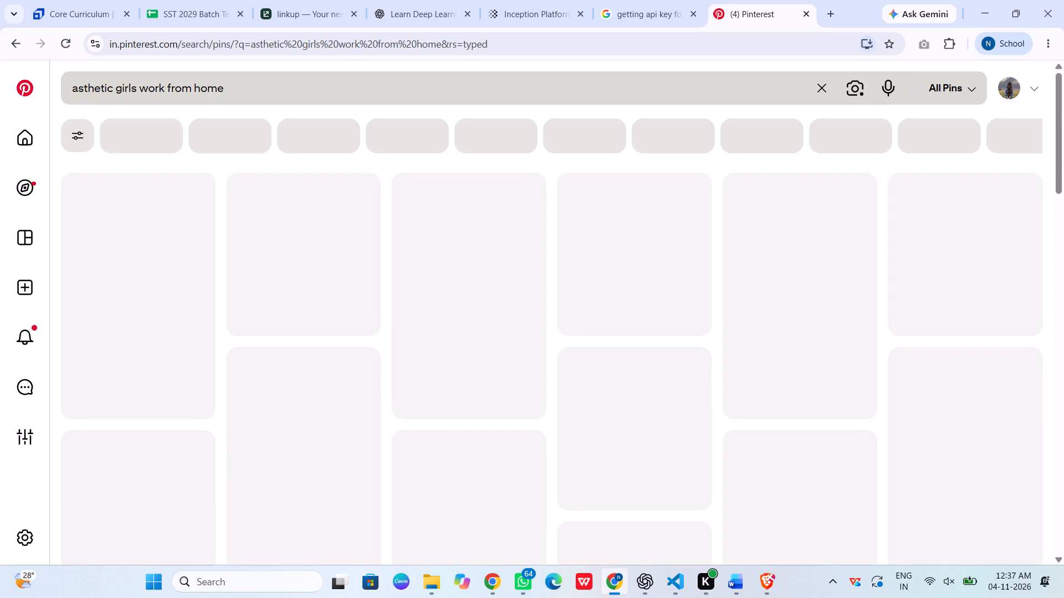
Look through the pins found for aesthetic girls working from home for a suitable image.
scroll(564, 393, down, 5)
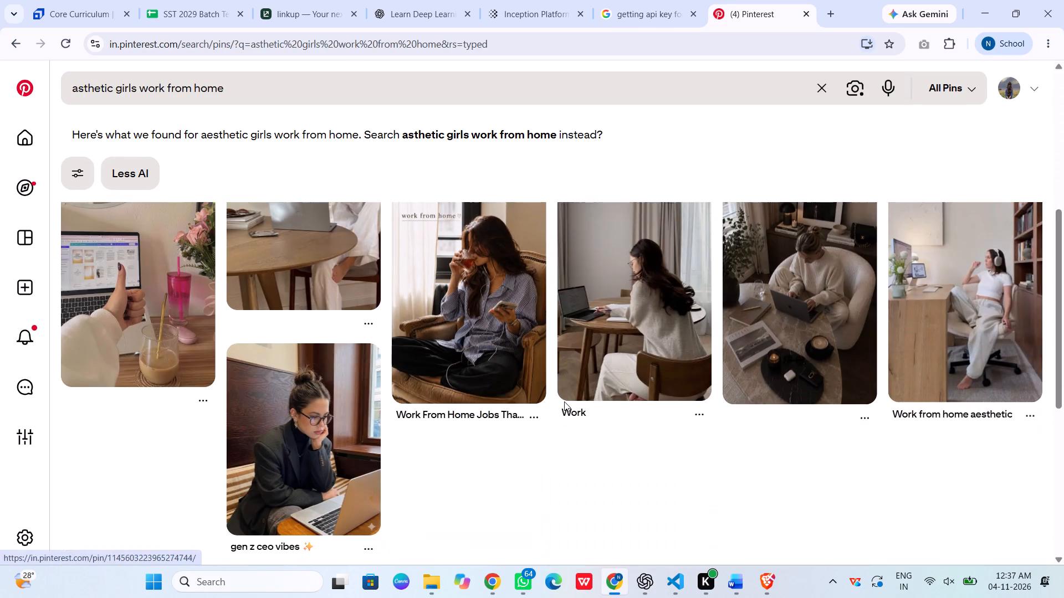
scroll(564, 401, down, 5)
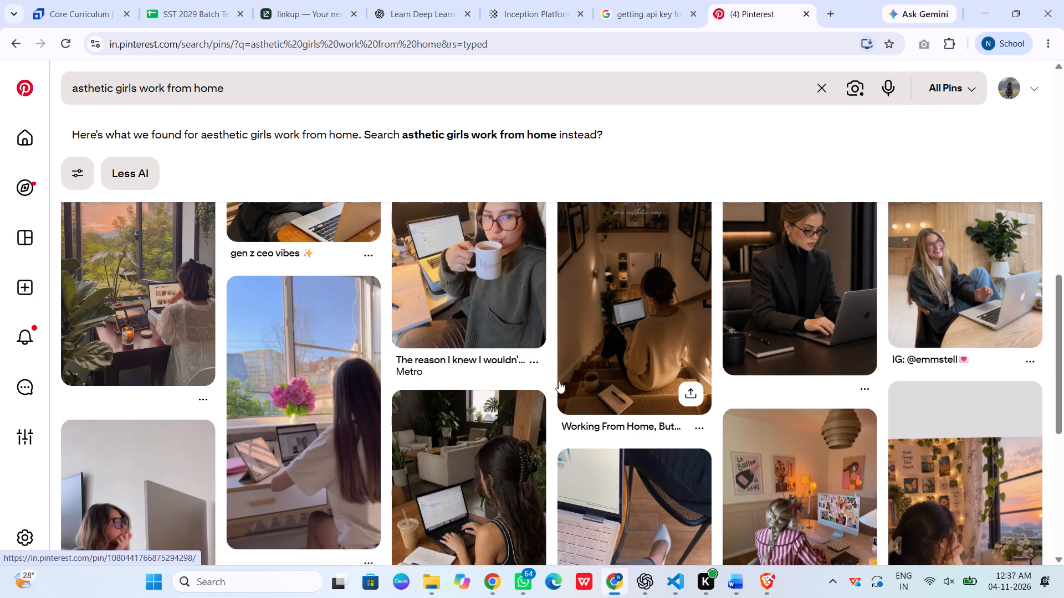
scroll(559, 381, down, 2)
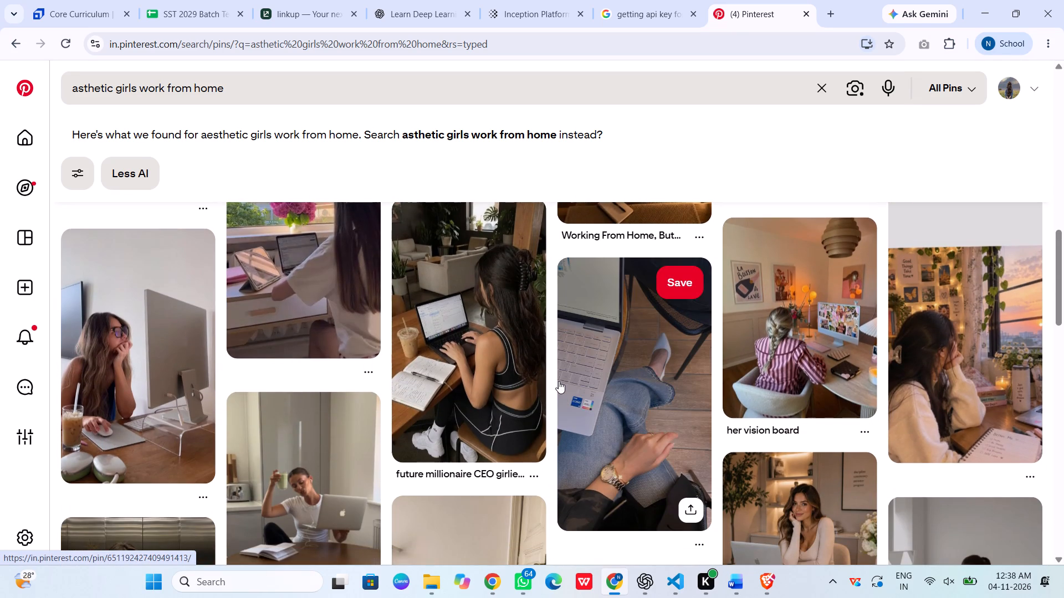
scroll(559, 381, up, 3)
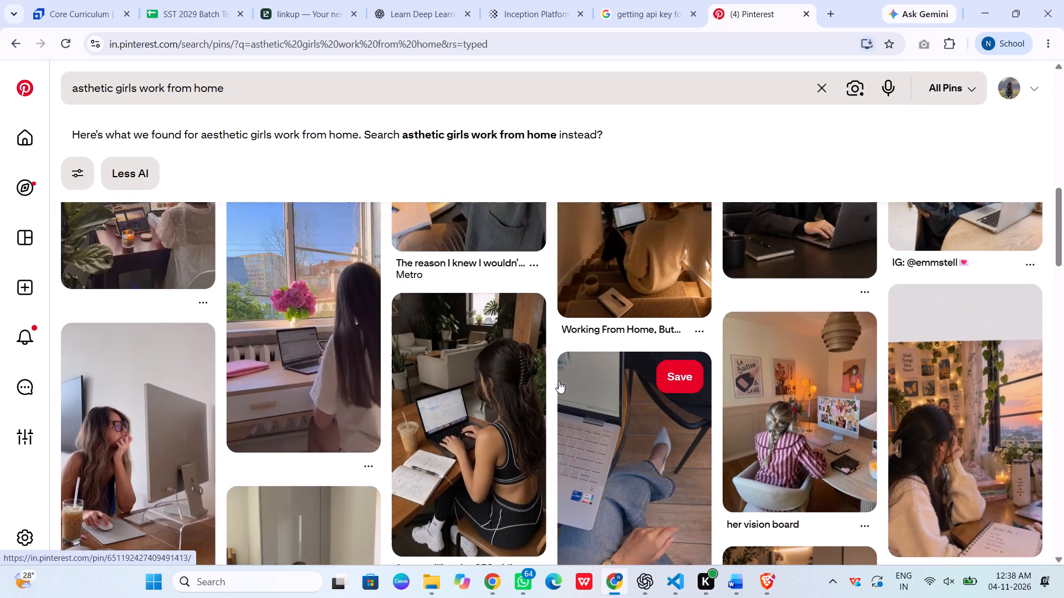
scroll(559, 381, up, 1)
scroll(559, 381, down, 2)
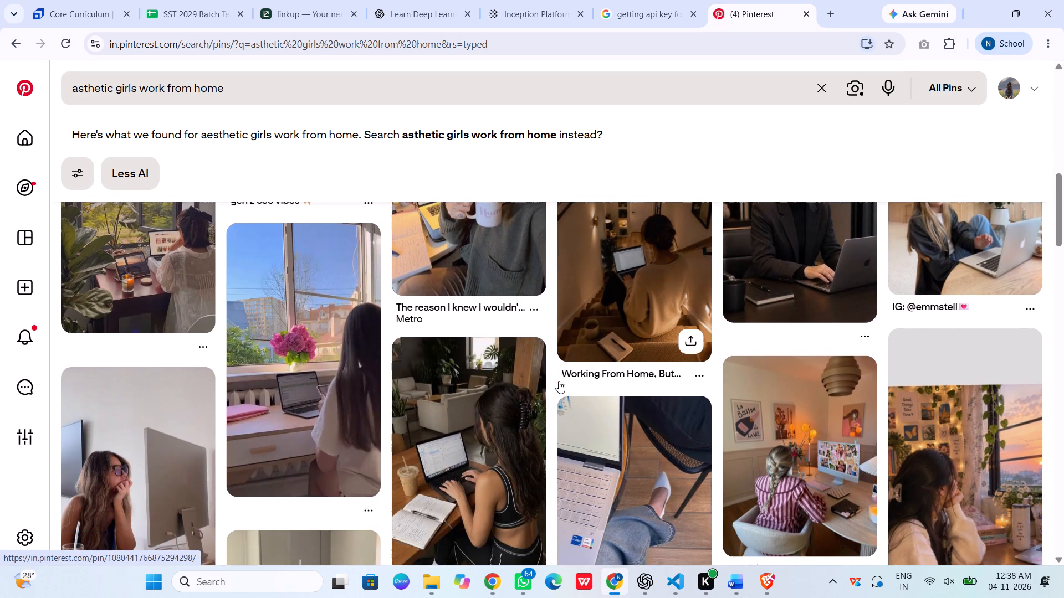
scroll(559, 381, down, 4)
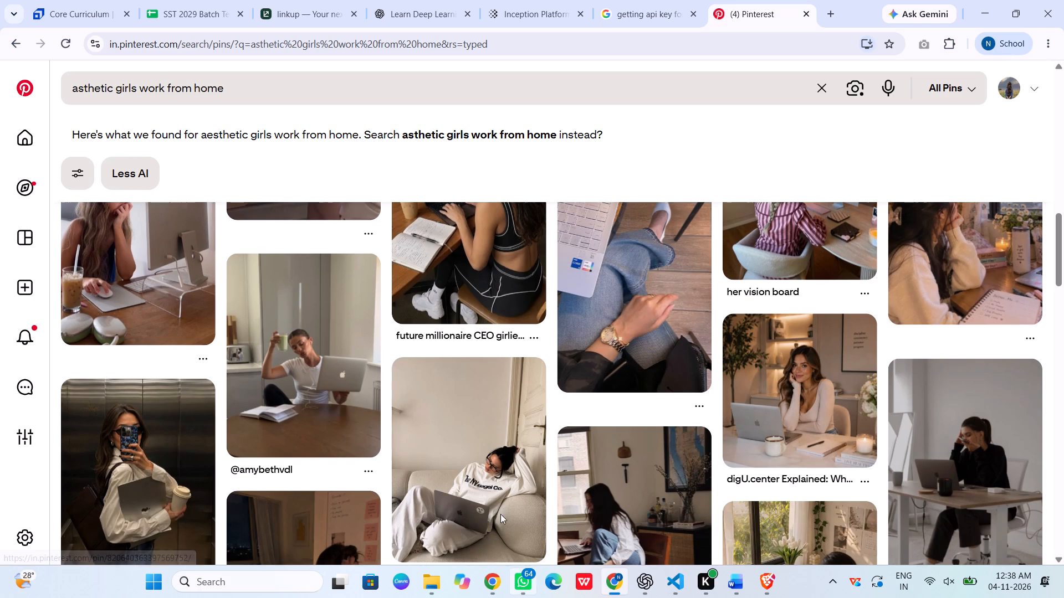
scroll(532, 406, up, 2)
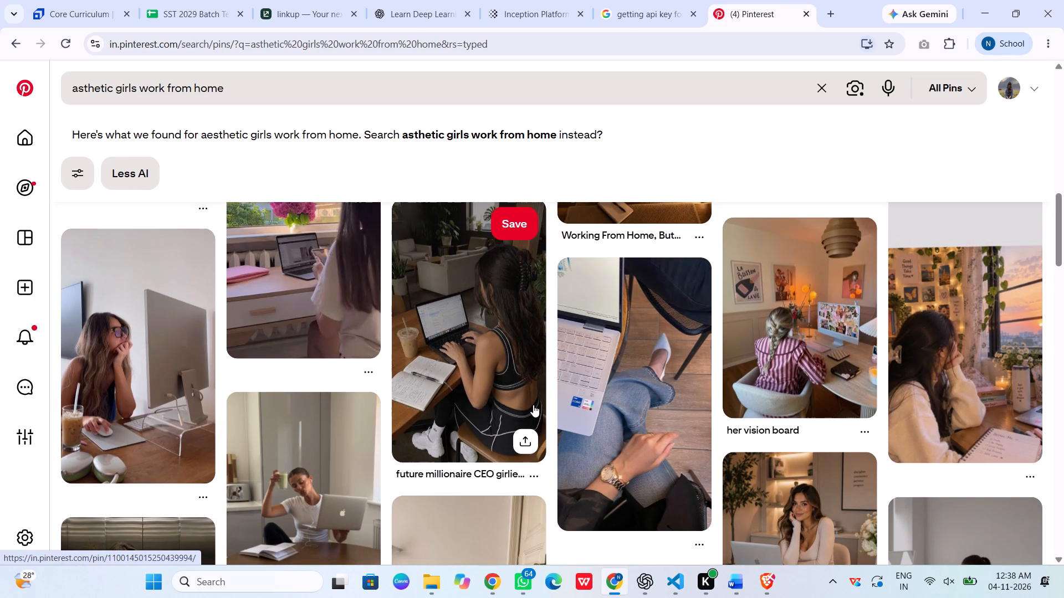
scroll(533, 405, up, 4)
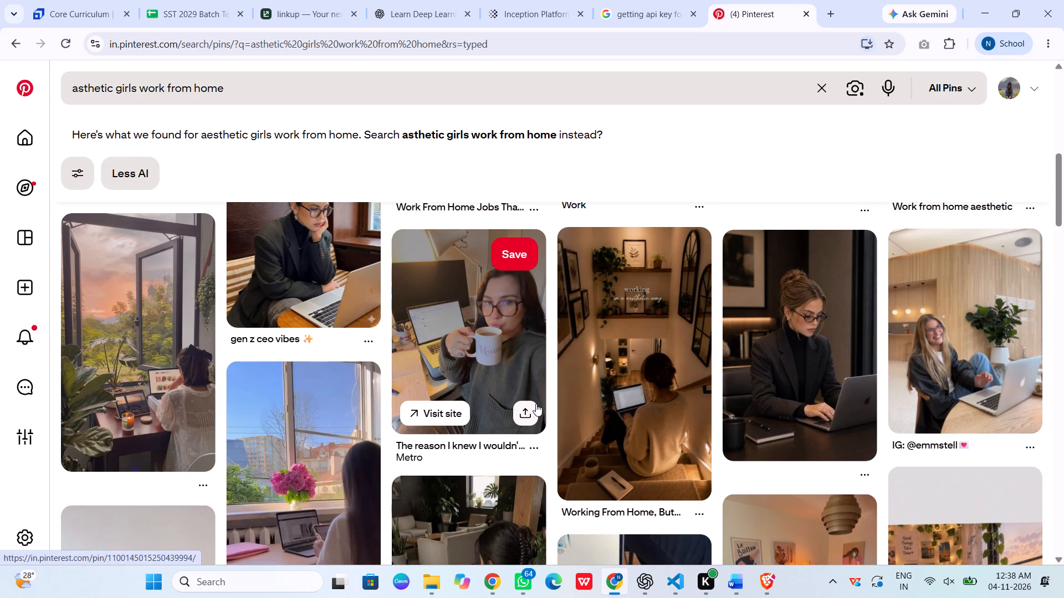
scroll(536, 404, up, 2)
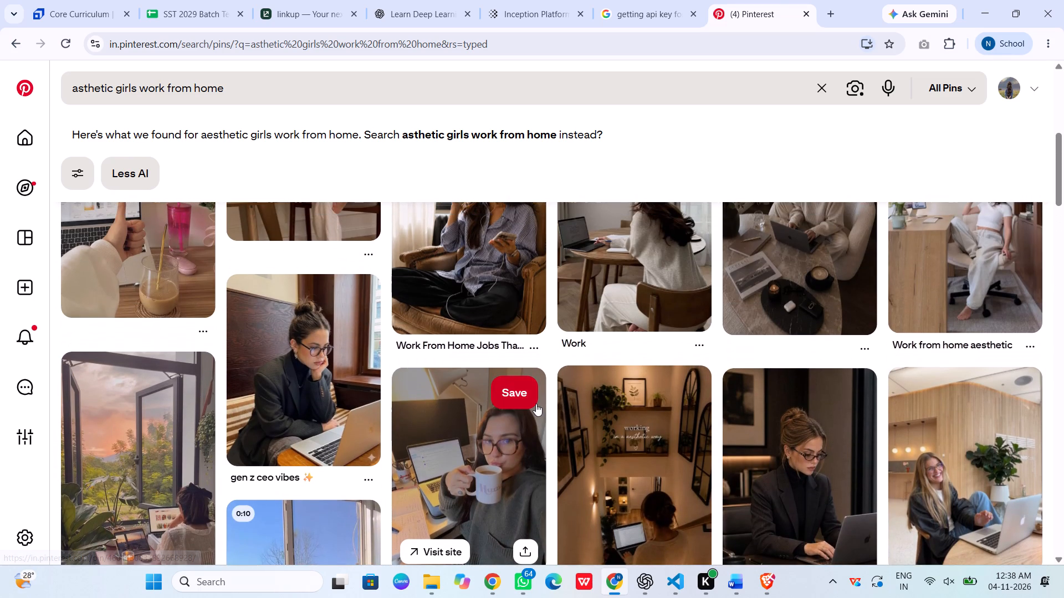
scroll(536, 404, down, 1)
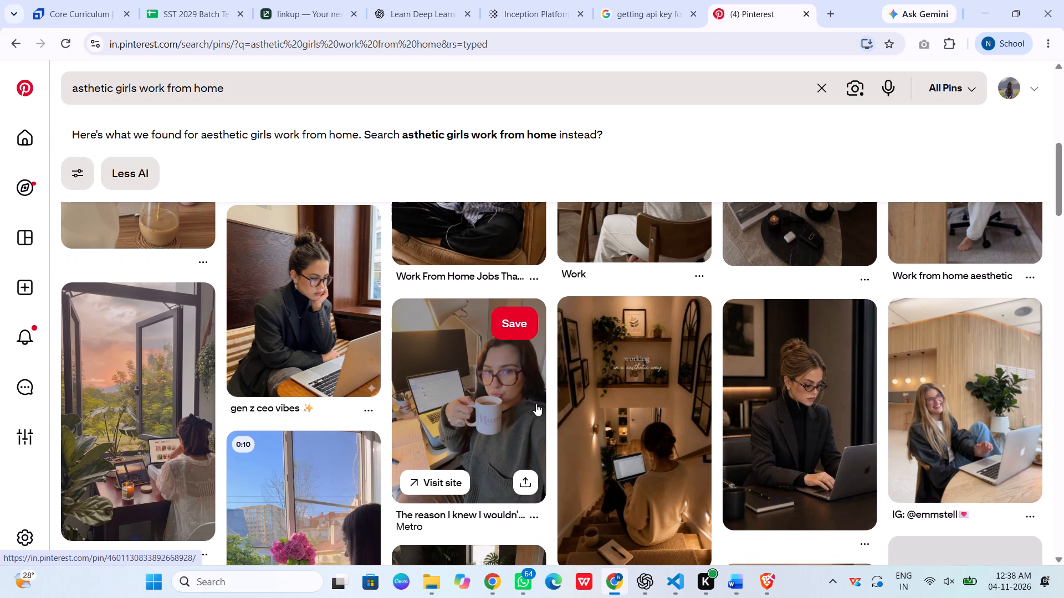
Open the pin of the woman in a dark blazer and glasses working on a laptop and copy its image.
click(824, 411)
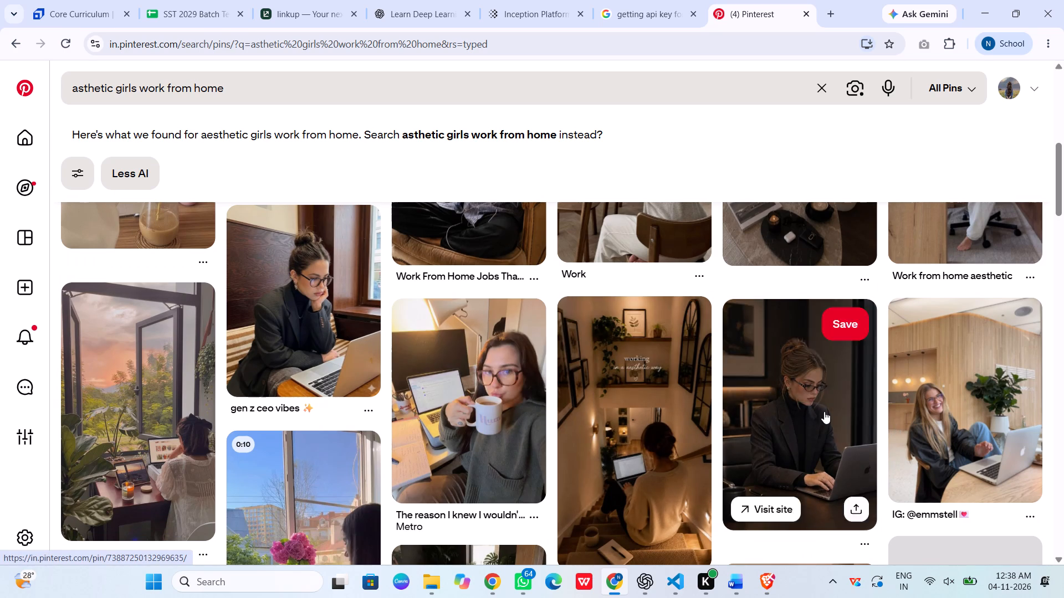
right_click(273, 355)
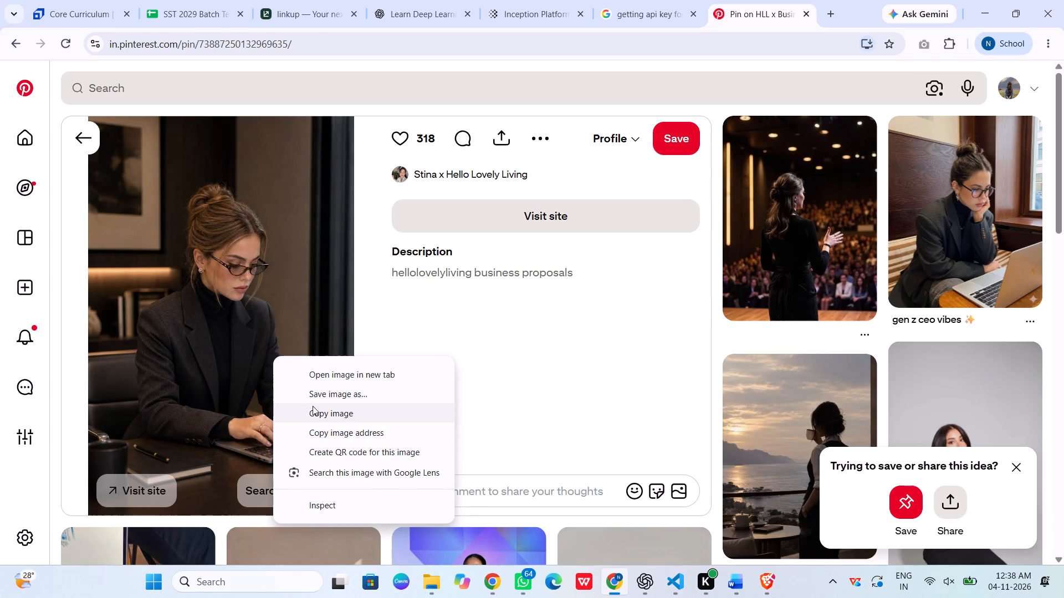
click(313, 406)
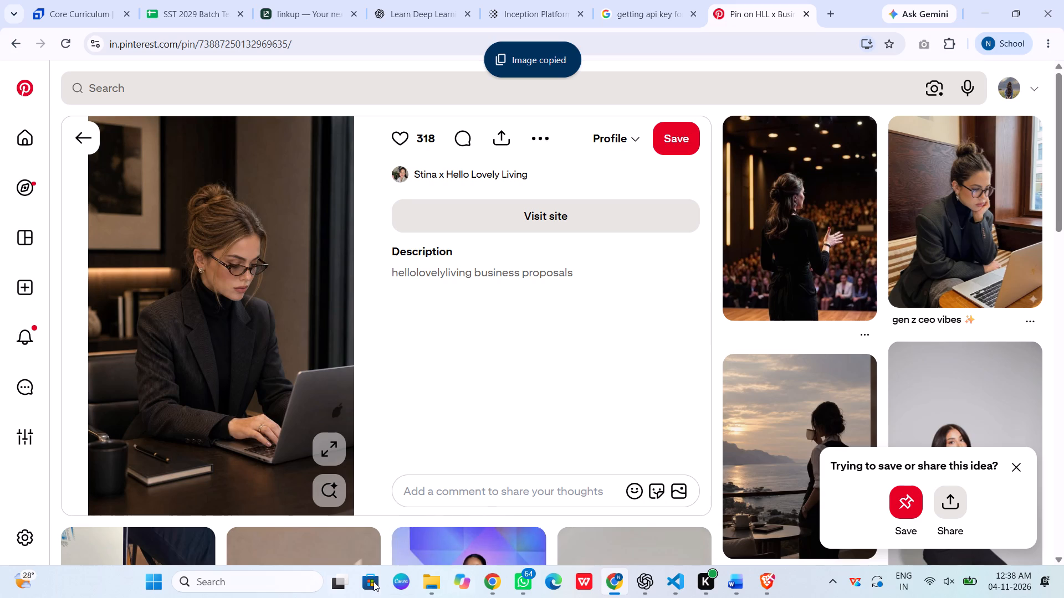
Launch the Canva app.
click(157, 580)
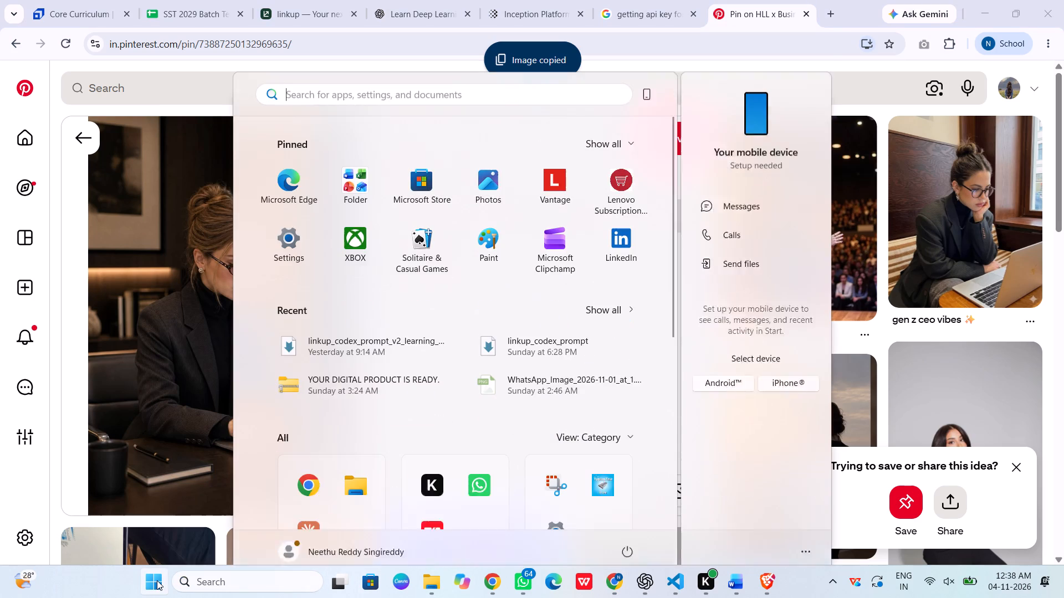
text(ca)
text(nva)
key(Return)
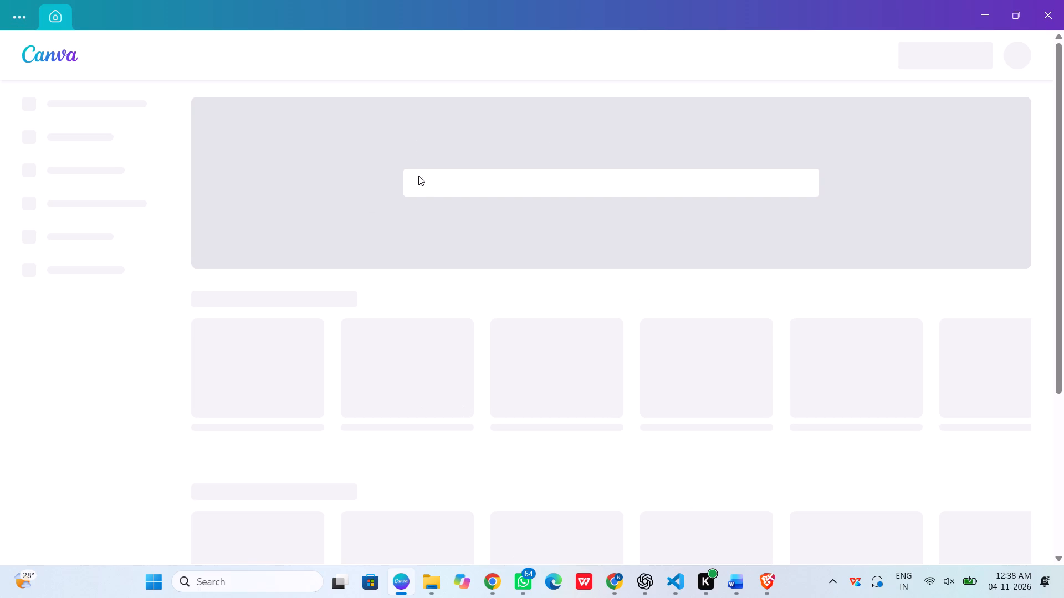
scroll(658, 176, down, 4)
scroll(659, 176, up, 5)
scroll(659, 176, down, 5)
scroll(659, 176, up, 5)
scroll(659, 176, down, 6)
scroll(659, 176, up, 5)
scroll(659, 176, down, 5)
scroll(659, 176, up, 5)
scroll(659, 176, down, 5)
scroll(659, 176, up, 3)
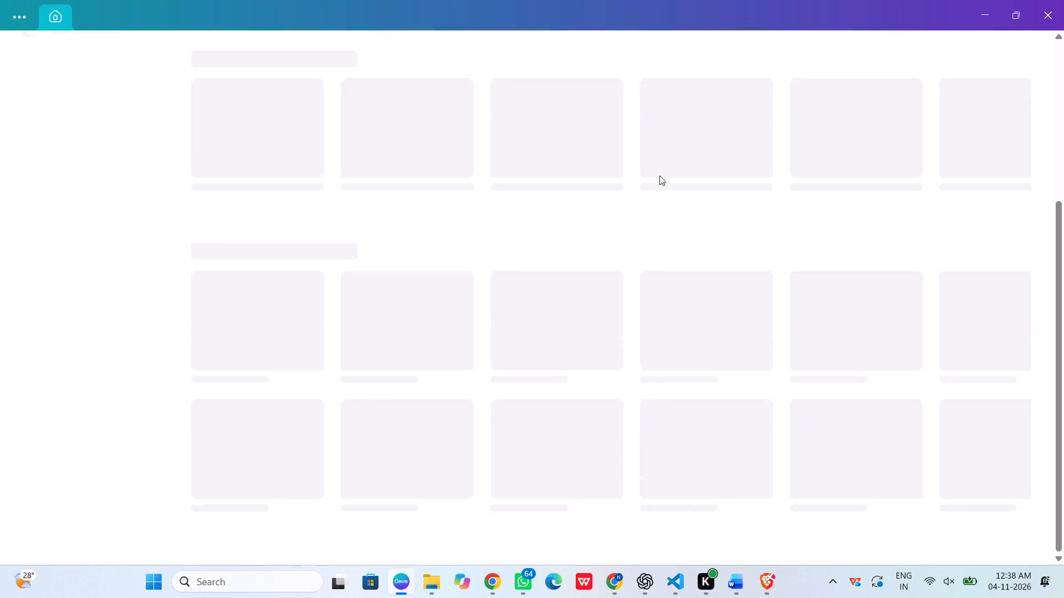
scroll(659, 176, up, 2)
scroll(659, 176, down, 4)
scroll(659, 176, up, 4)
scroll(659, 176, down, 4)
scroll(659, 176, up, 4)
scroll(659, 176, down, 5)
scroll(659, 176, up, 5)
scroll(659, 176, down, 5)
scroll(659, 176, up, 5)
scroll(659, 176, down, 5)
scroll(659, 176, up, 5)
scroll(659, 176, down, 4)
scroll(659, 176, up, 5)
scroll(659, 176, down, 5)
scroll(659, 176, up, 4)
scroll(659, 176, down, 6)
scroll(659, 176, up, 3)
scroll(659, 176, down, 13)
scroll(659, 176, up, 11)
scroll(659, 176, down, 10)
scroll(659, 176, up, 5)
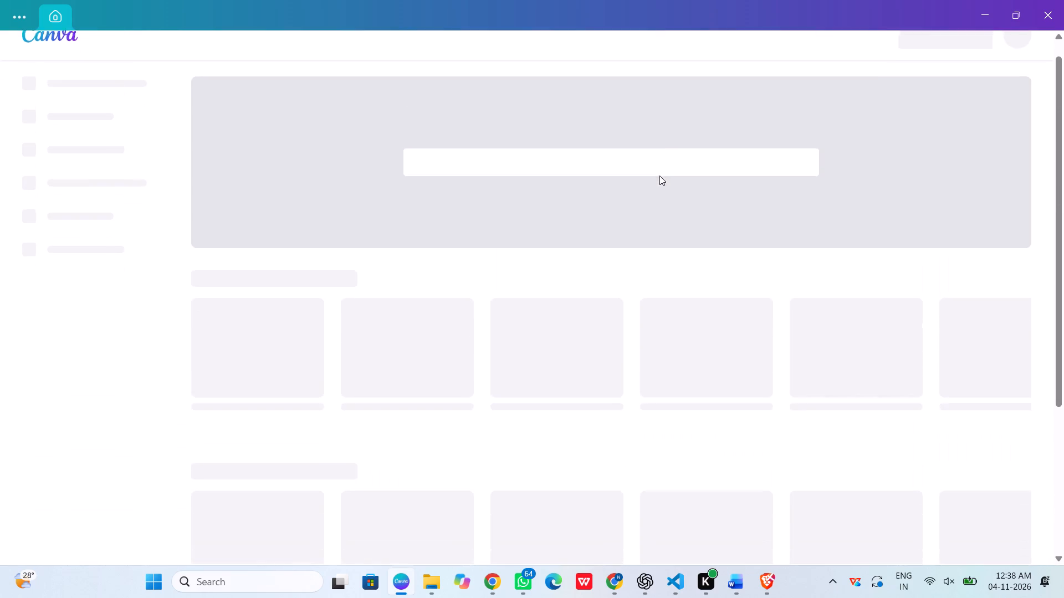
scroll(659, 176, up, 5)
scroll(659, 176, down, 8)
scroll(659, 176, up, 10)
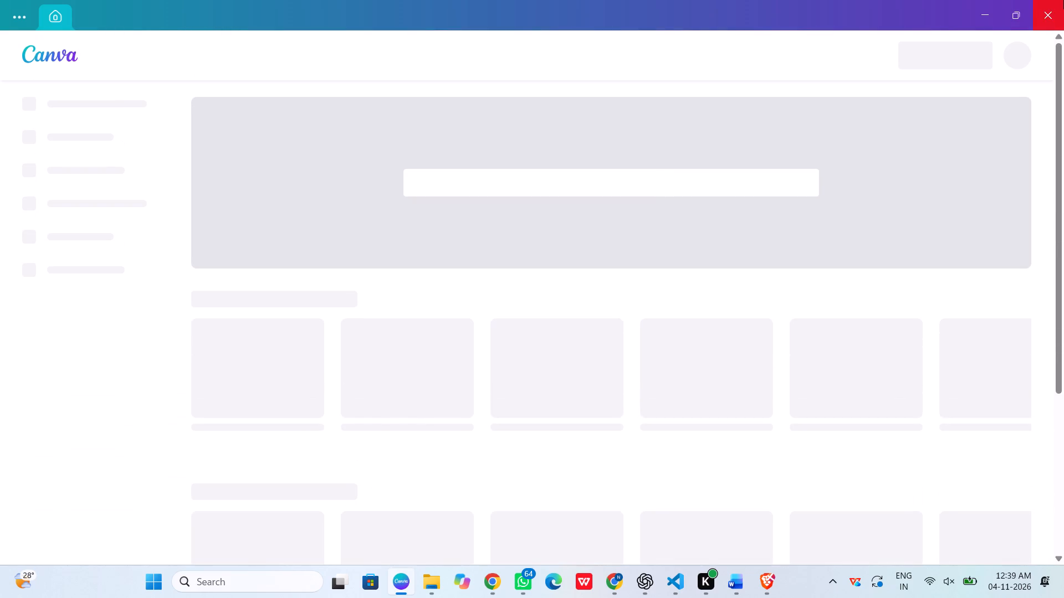
Close Canva and launch it again.
click(1063, 0)
click(142, 581)
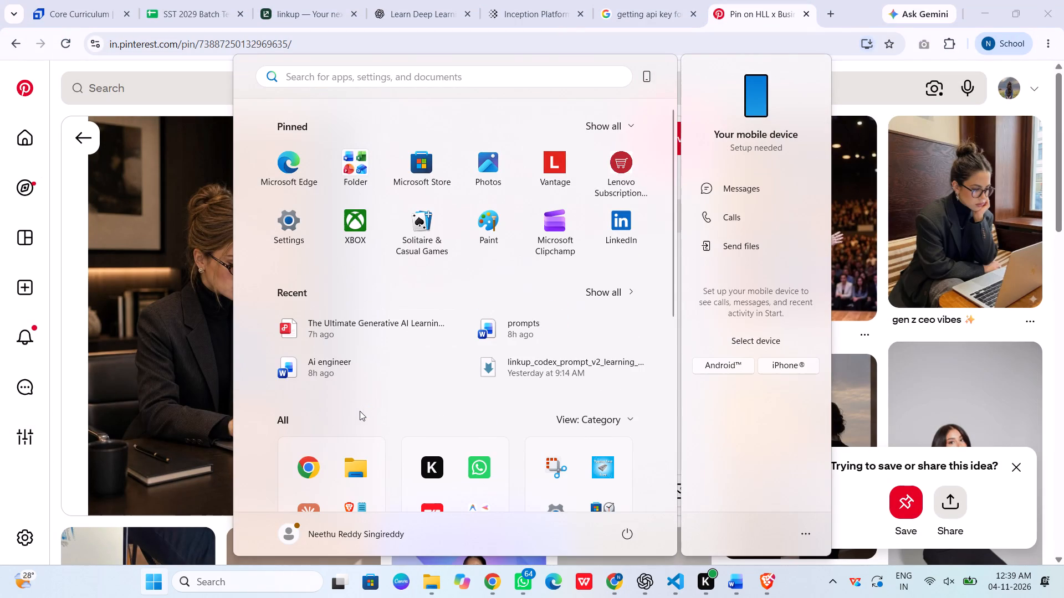
text(ca)
key(Return)
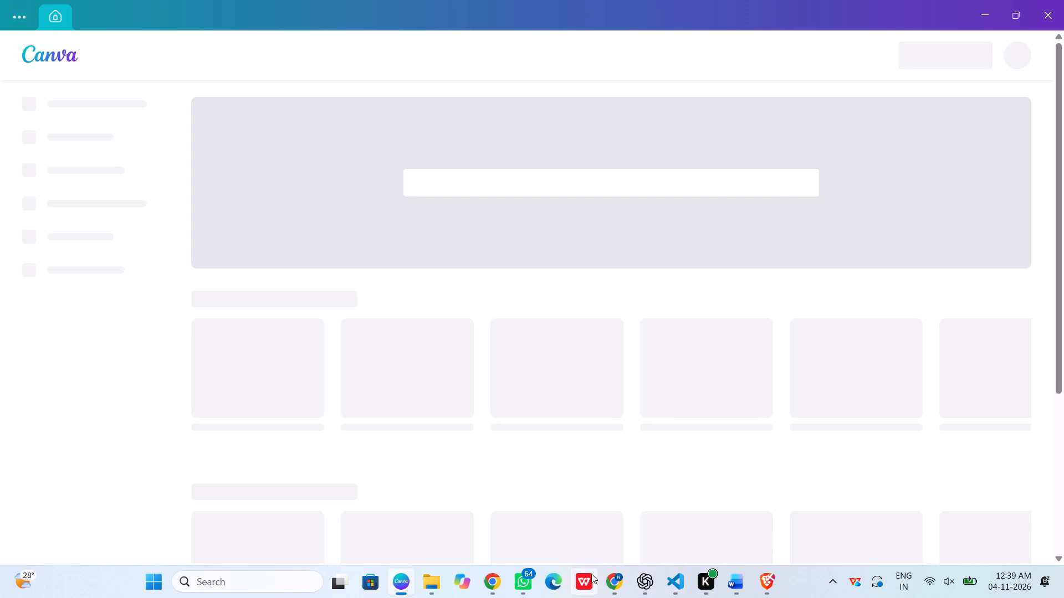
Return to the Pinterest pin in Chrome and save its image as h1 in the WorkSpace folder inside Downloads.
click(487, 585)
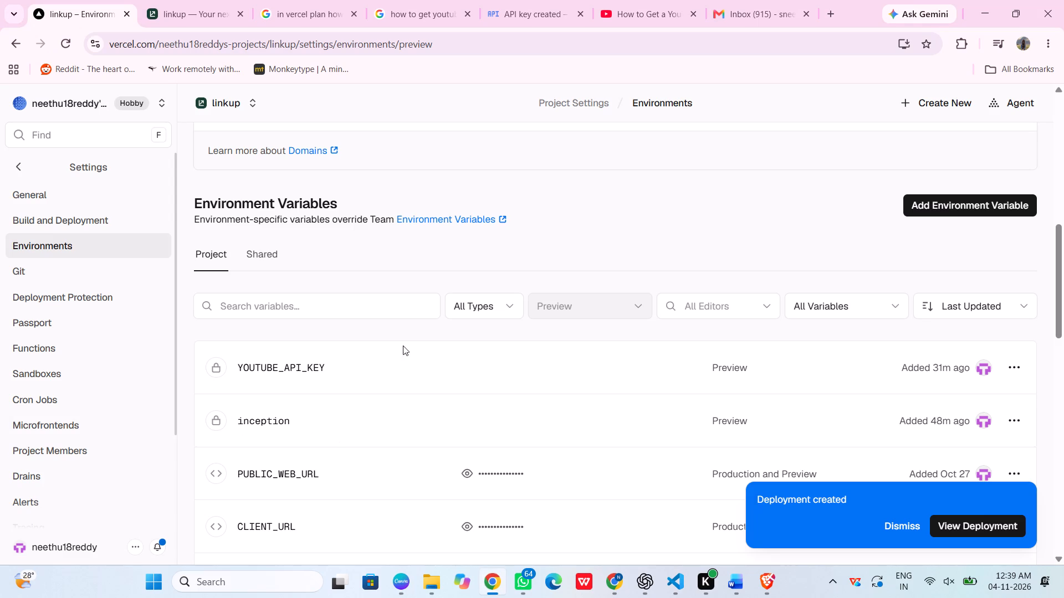
click(624, 591)
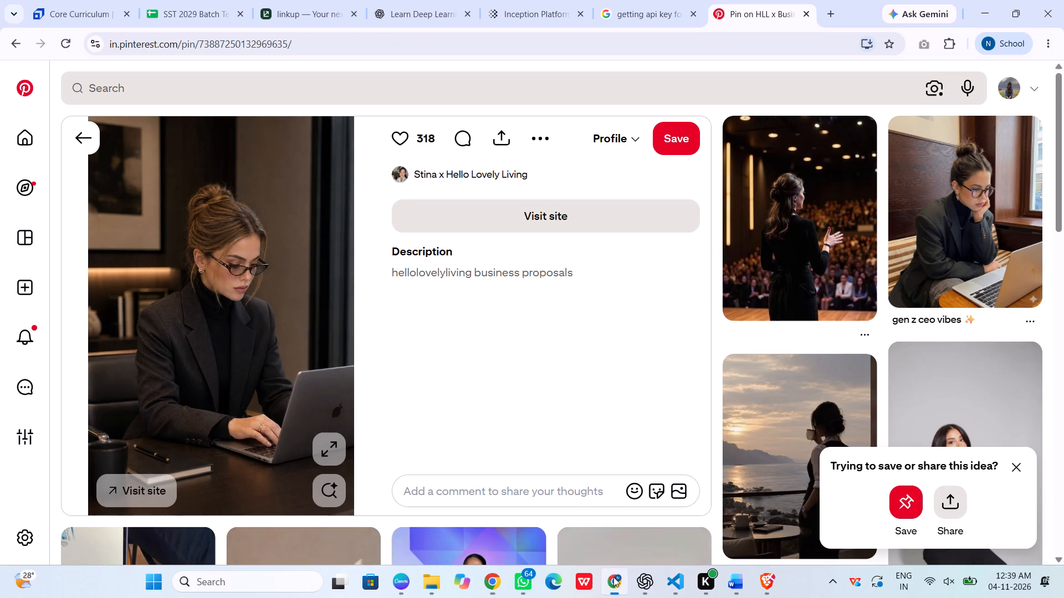
right_click(233, 295)
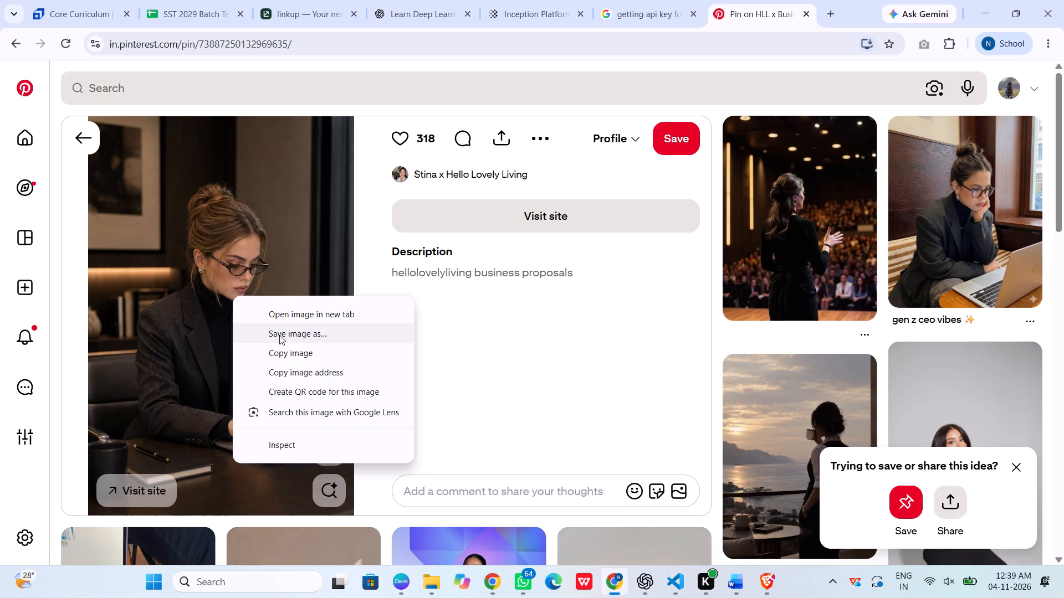
click(279, 335)
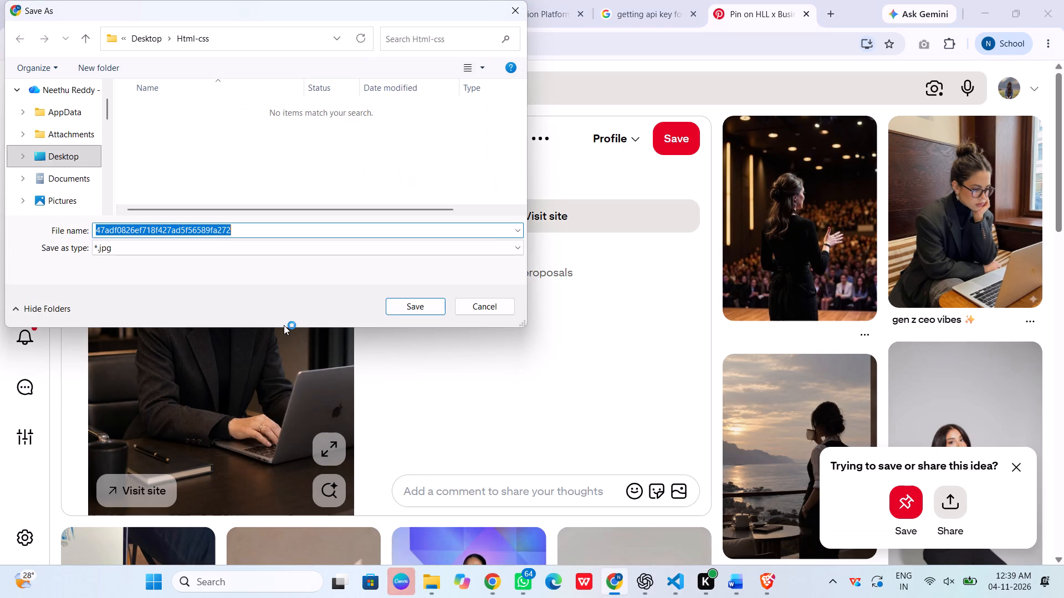
click(93, 208)
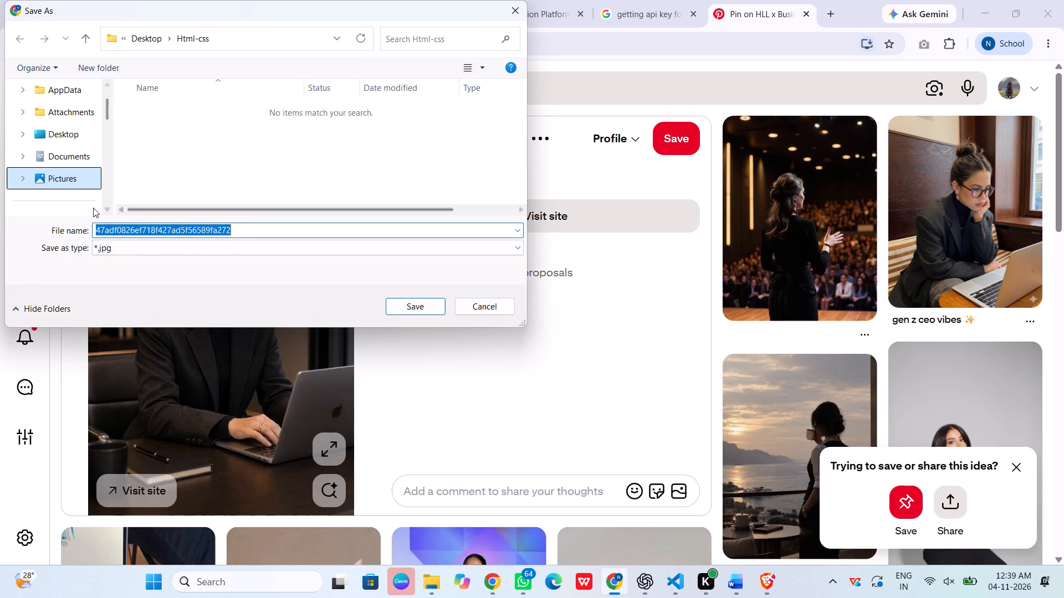
scroll(288, 159, down, 8)
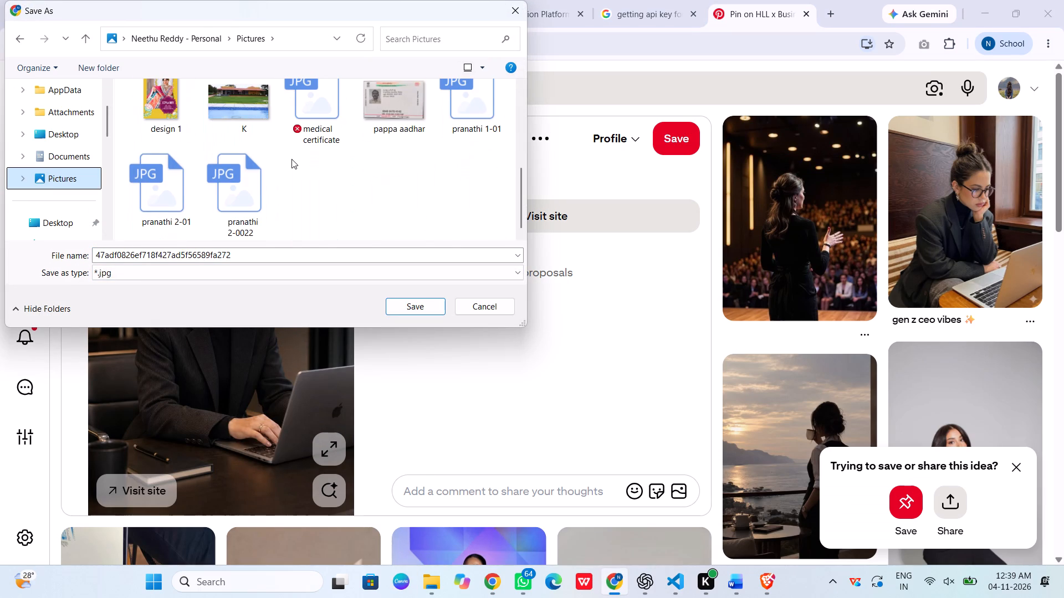
scroll(291, 159, up, 4)
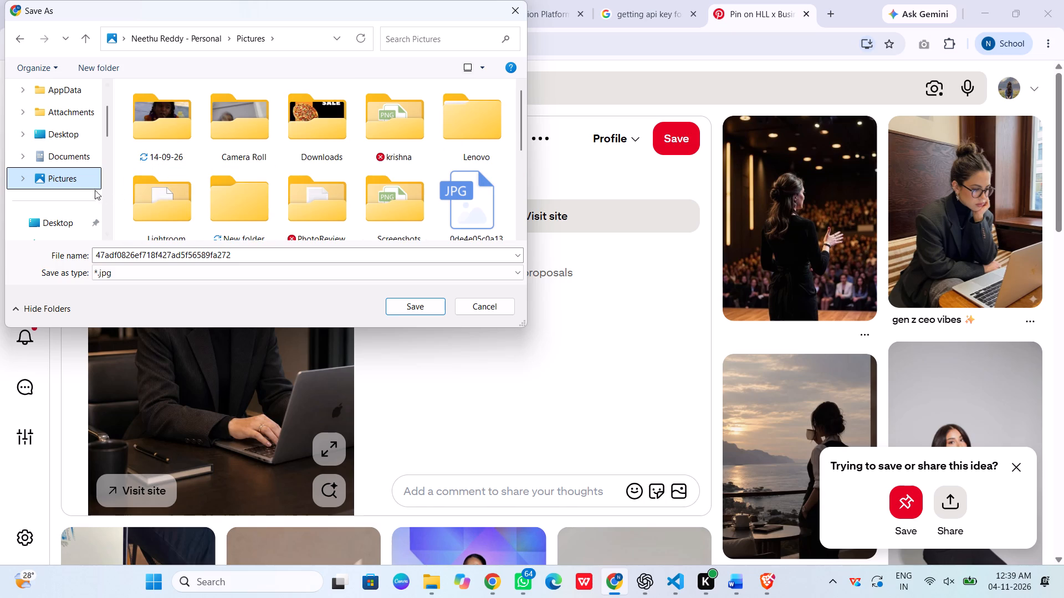
scroll(72, 179, down, 1)
click(72, 179)
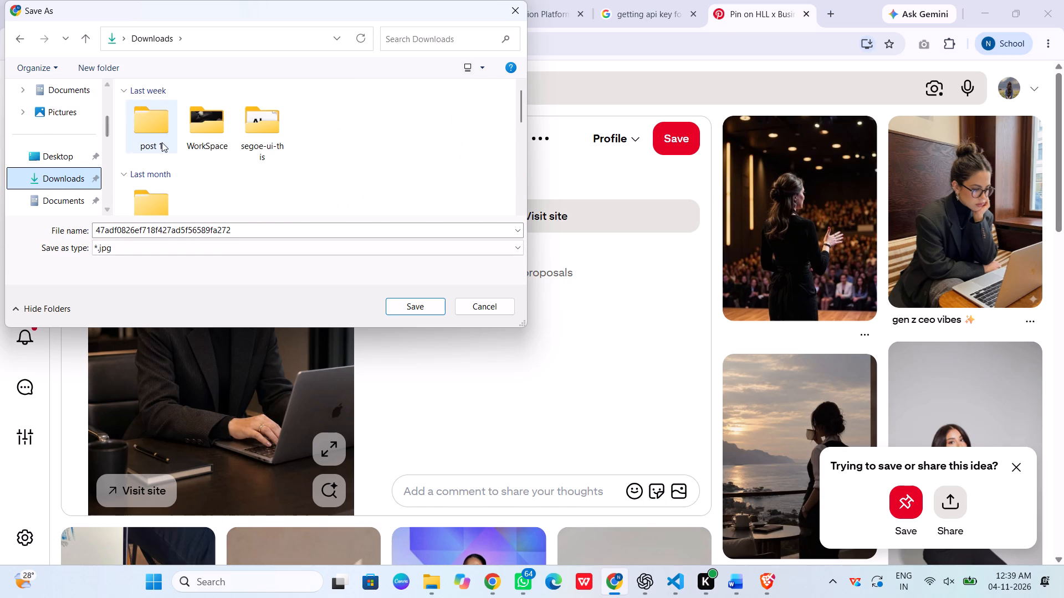
double_click(223, 135)
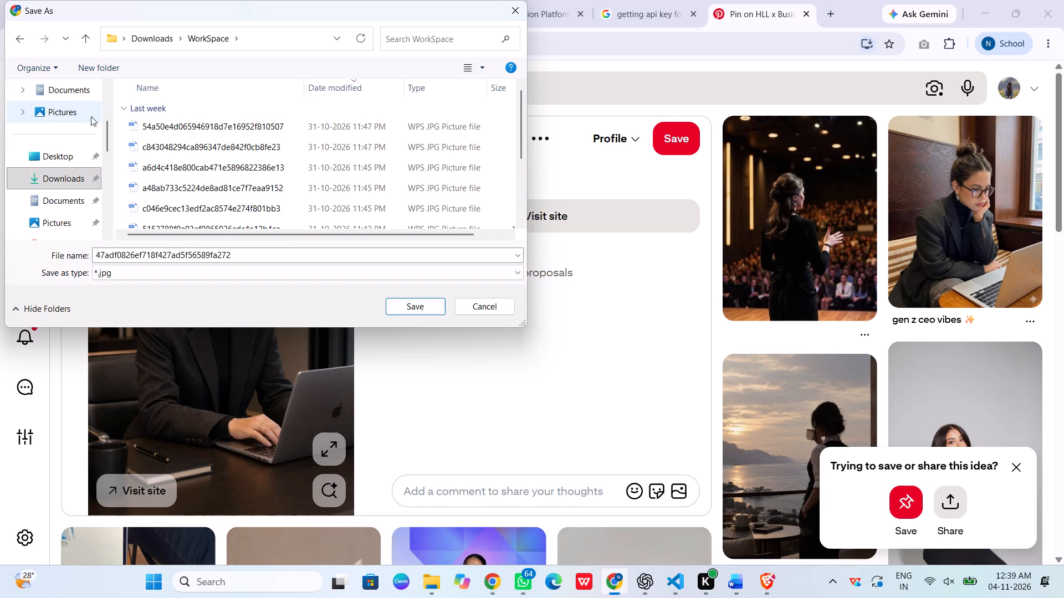
click(186, 251)
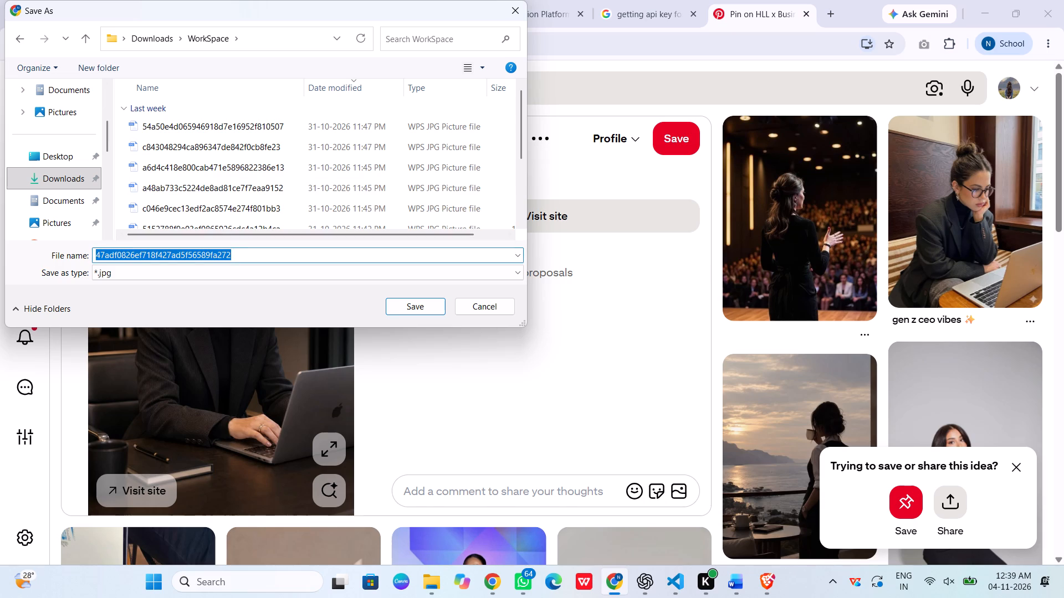
text(h1)
key(Return)
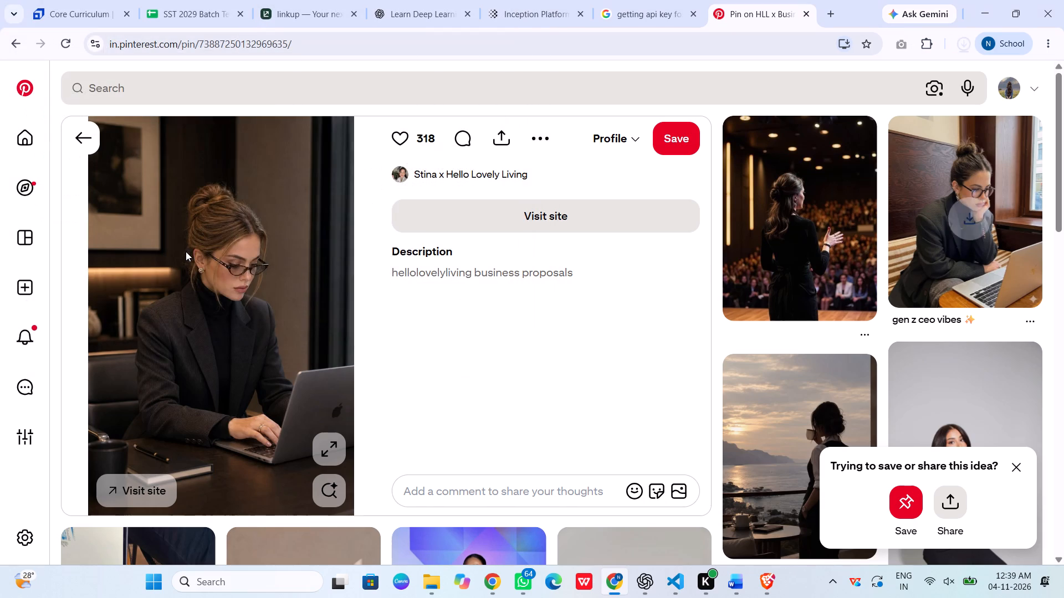
Dismiss the save-or-share suggestion and look through the pins related to the dark-blazer laptop image for another work-aesthetic picture.
scroll(555, 207, down, 5)
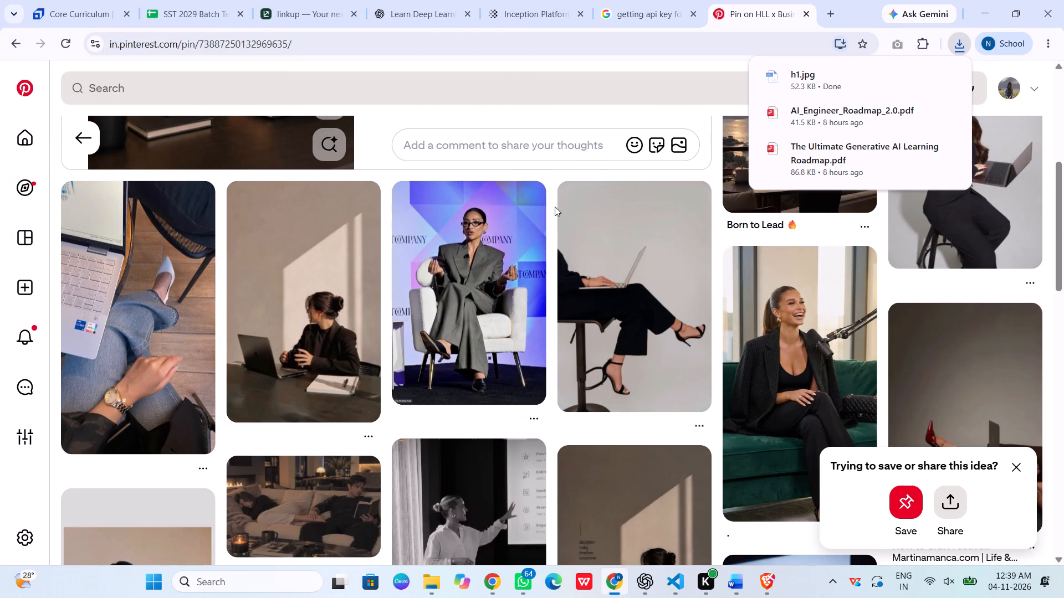
scroll(484, 385, up, 3)
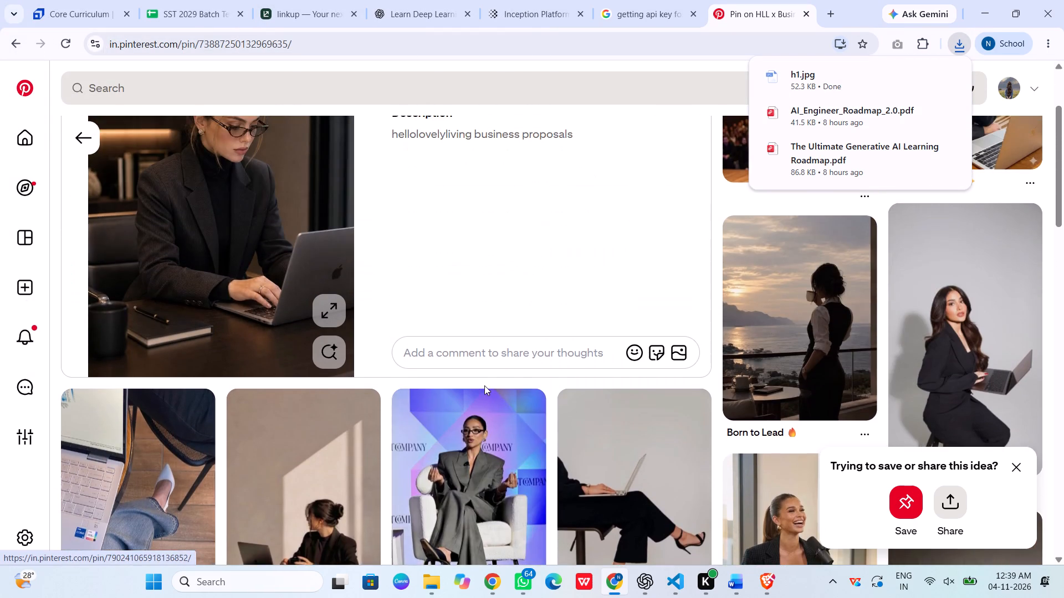
scroll(484, 385, up, 3)
scroll(484, 385, down, 2)
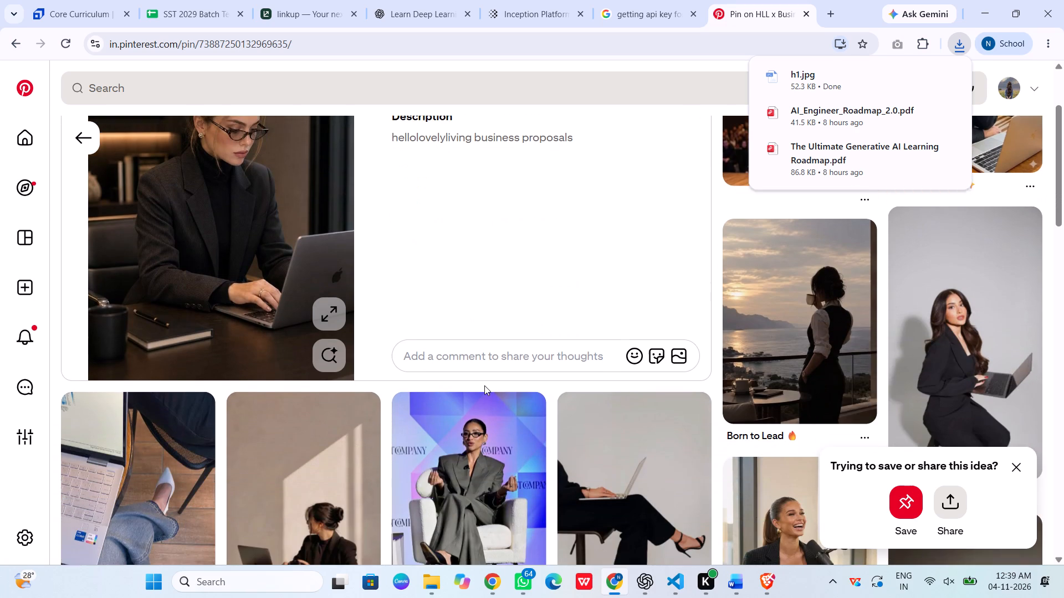
click(1024, 468)
scroll(993, 440, down, 3)
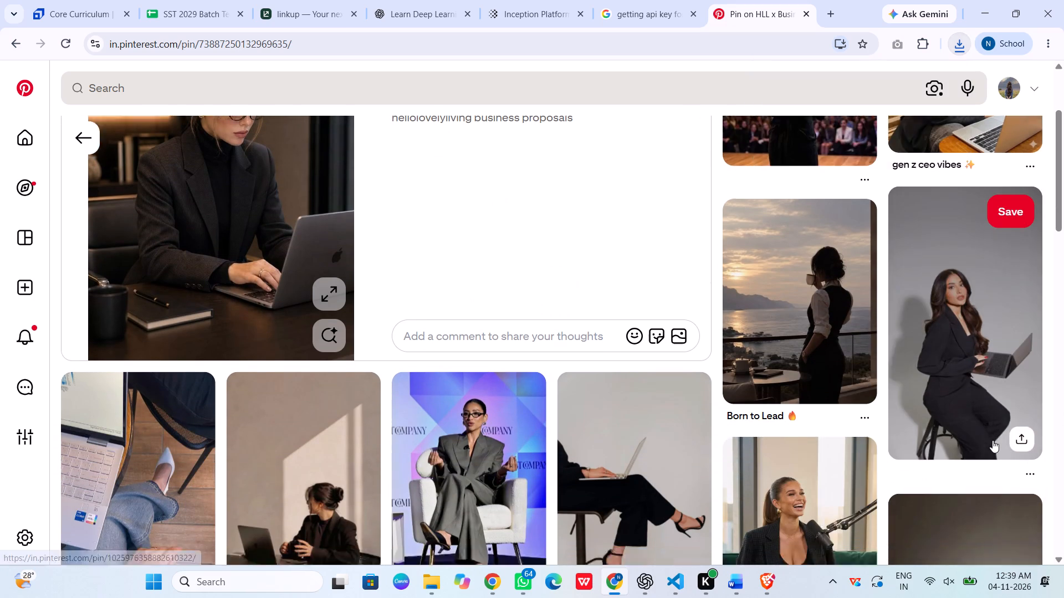
scroll(993, 440, down, 4)
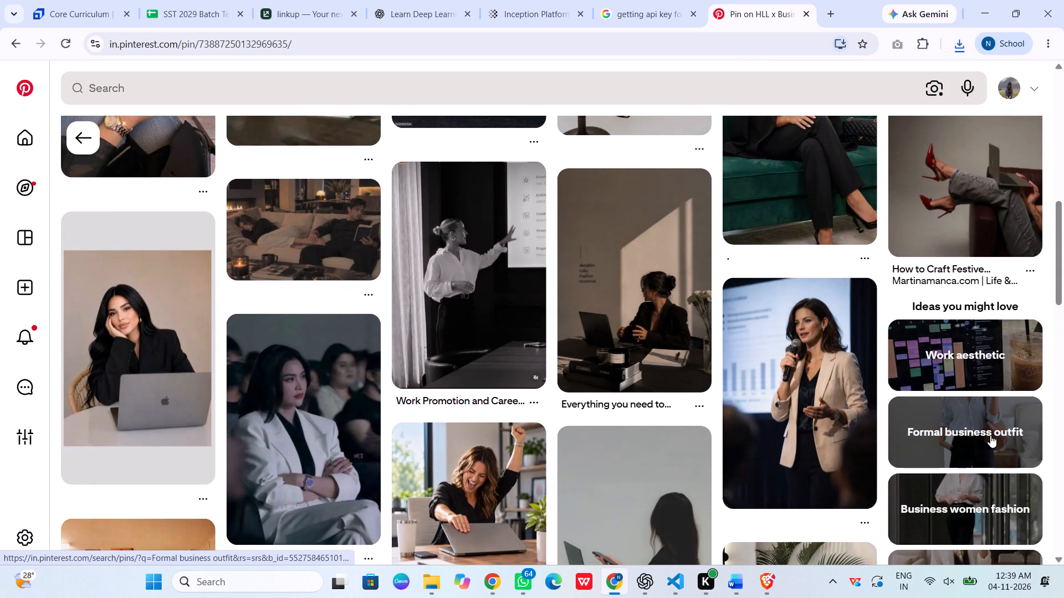
scroll(990, 435, down, 7)
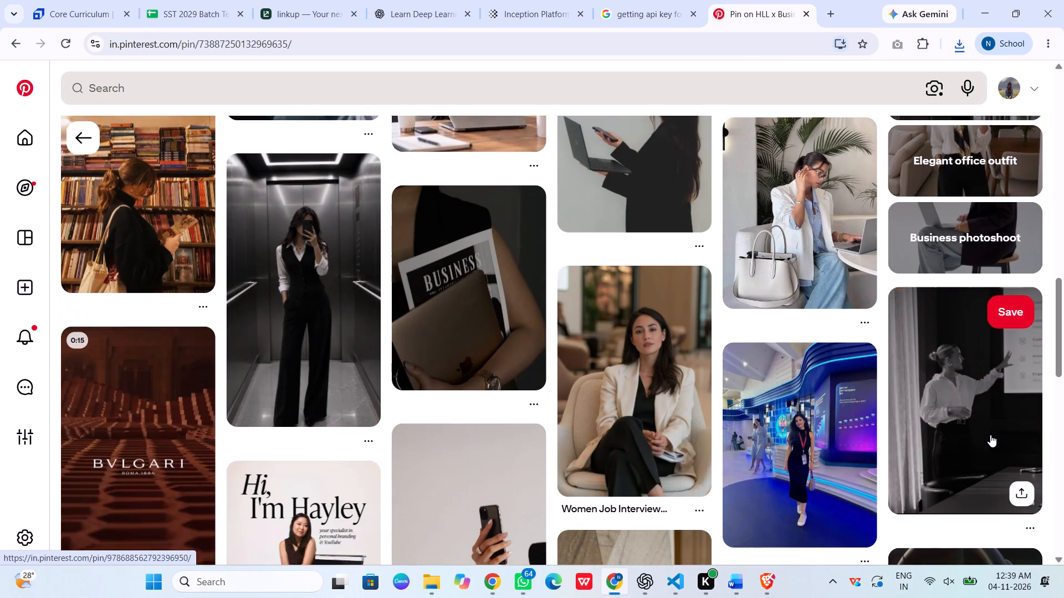
scroll(990, 435, down, 3)
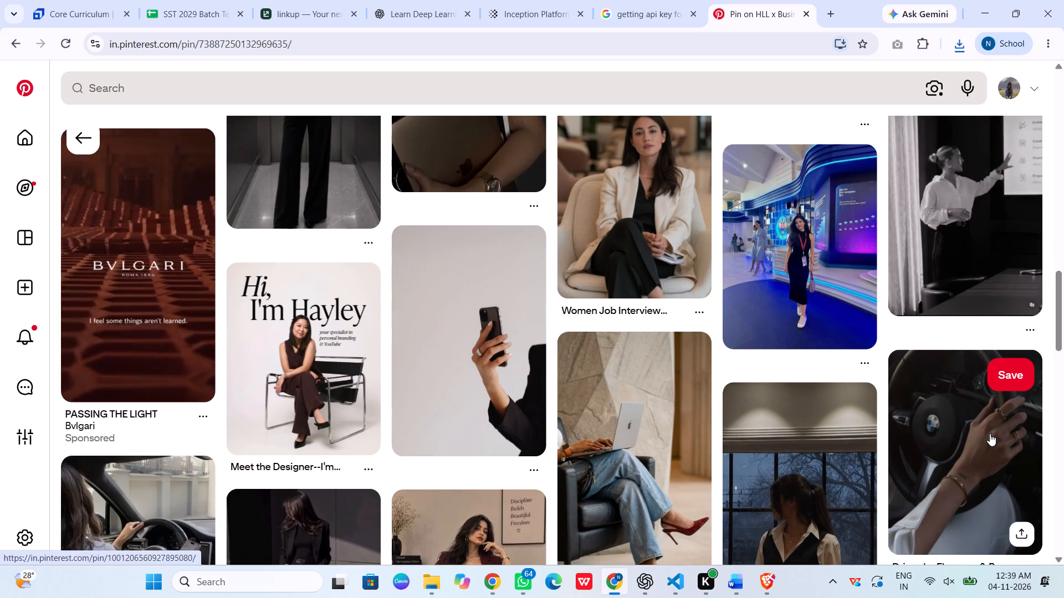
scroll(988, 432, down, 2)
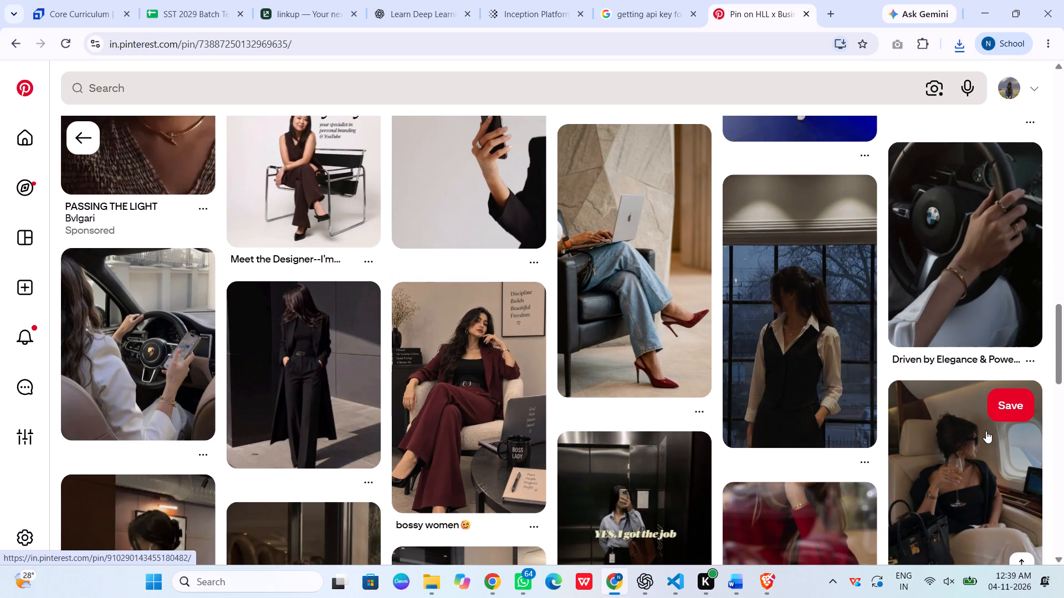
scroll(985, 430, down, 2)
scroll(985, 430, up, 12)
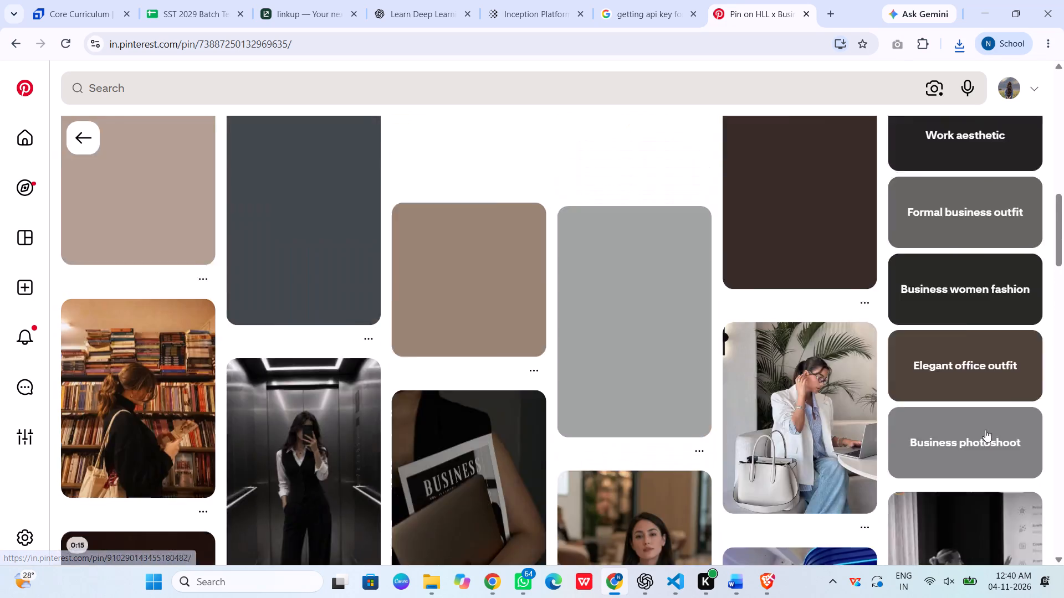
scroll(985, 430, up, 8)
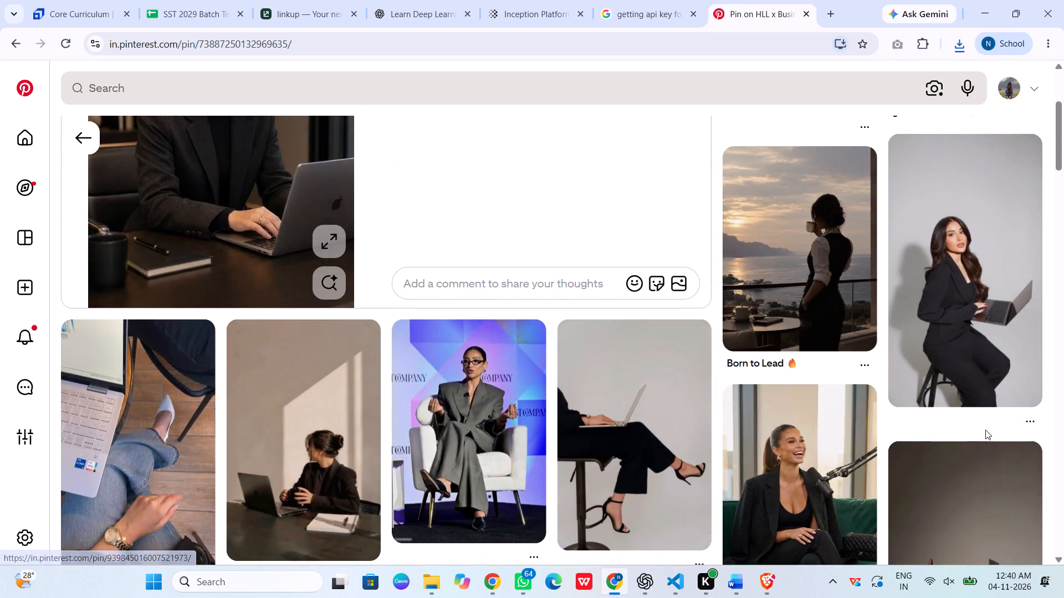
scroll(985, 430, up, 5)
scroll(985, 430, down, 5)
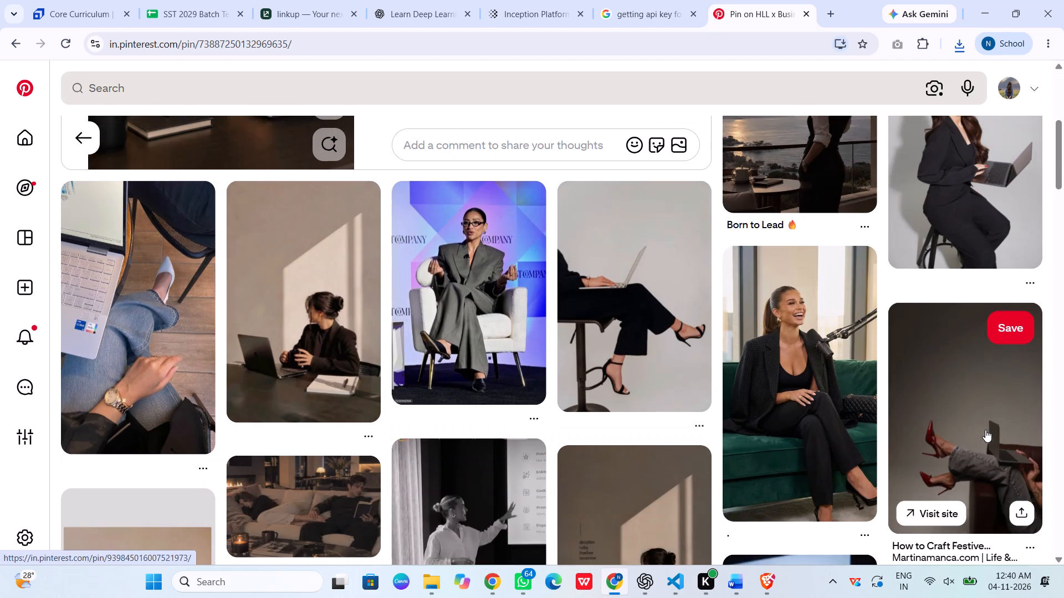
Open the pin of jeans and a gold watch beside a laptop, and from its related pins open the hands typing at a round wooden table.
click(124, 344)
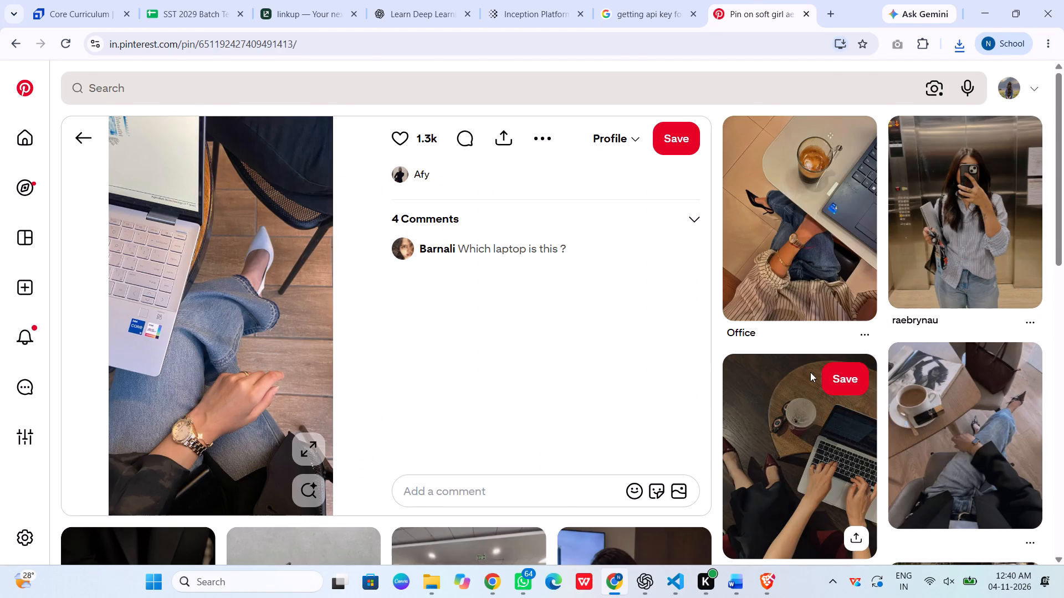
scroll(825, 277, down, 5)
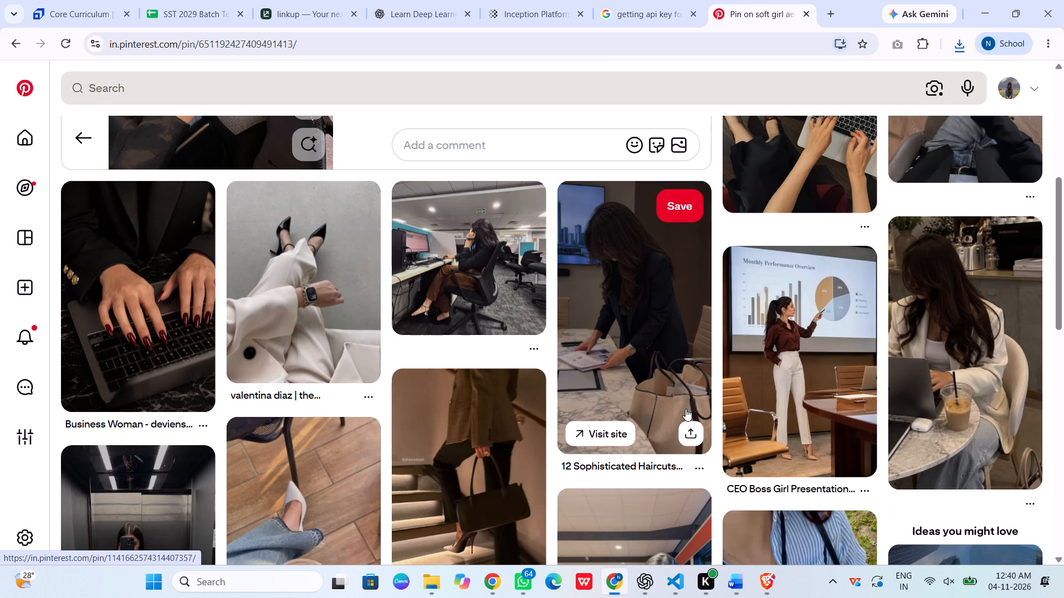
scroll(612, 411, up, 3)
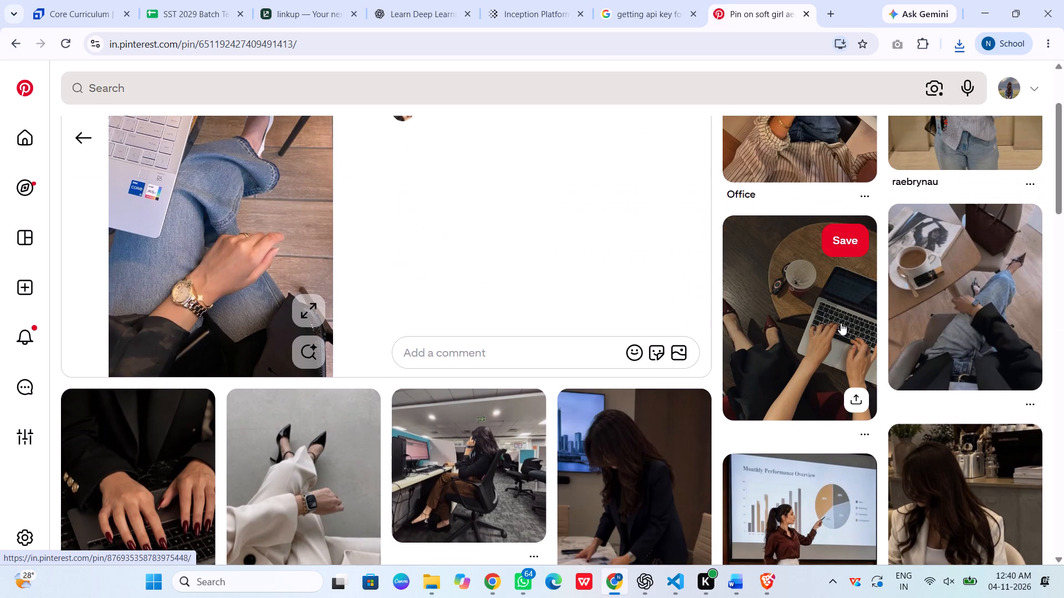
click(841, 323)
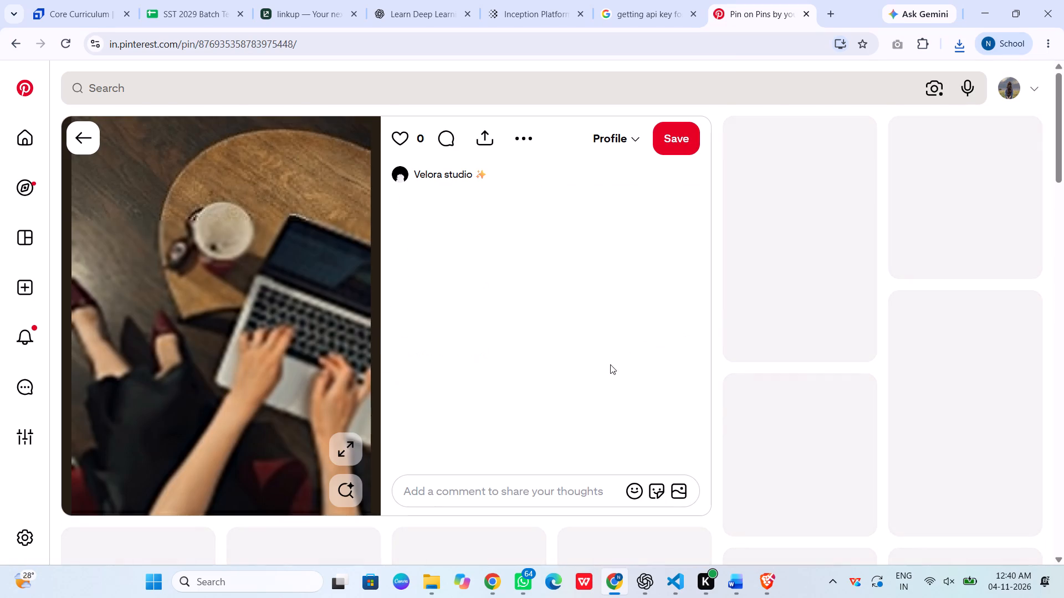
Look through the pins related to the hands-typing image for more laptop, coffee and desk pictures suited to the highlight covers.
scroll(594, 377, down, 4)
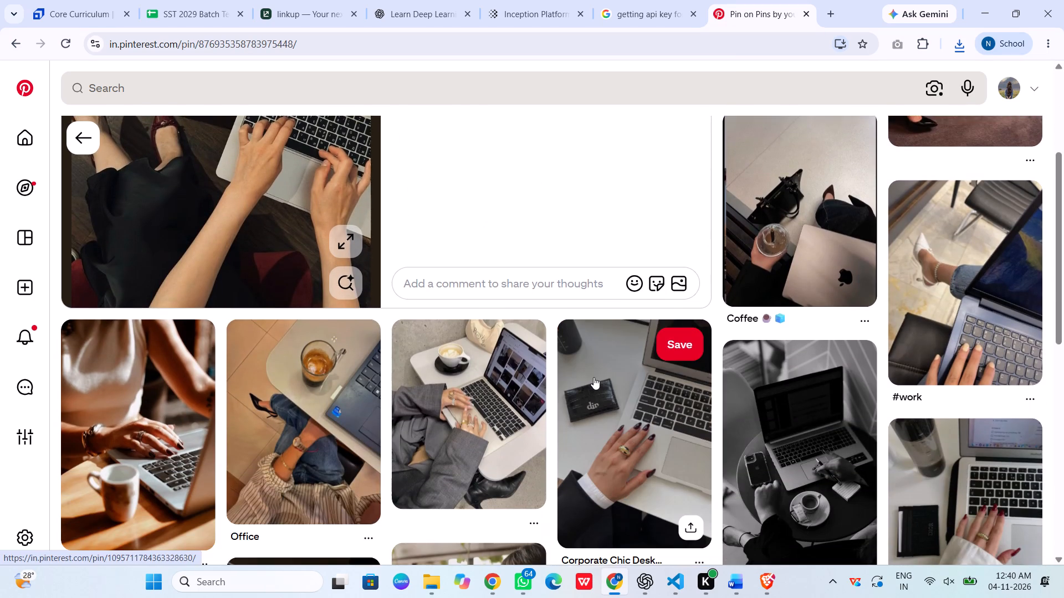
scroll(594, 377, down, 4)
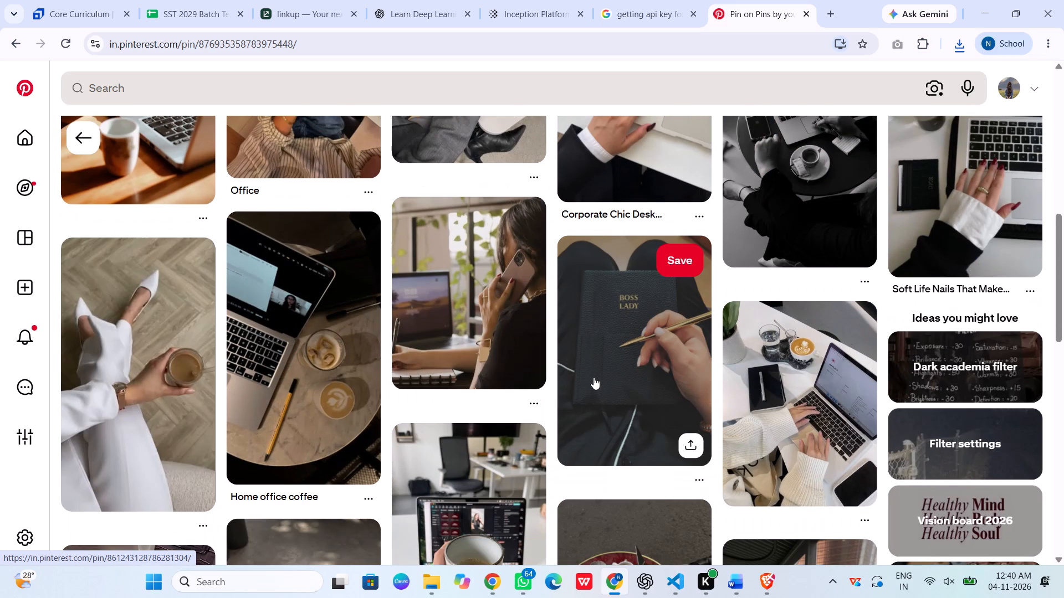
scroll(594, 377, down, 2)
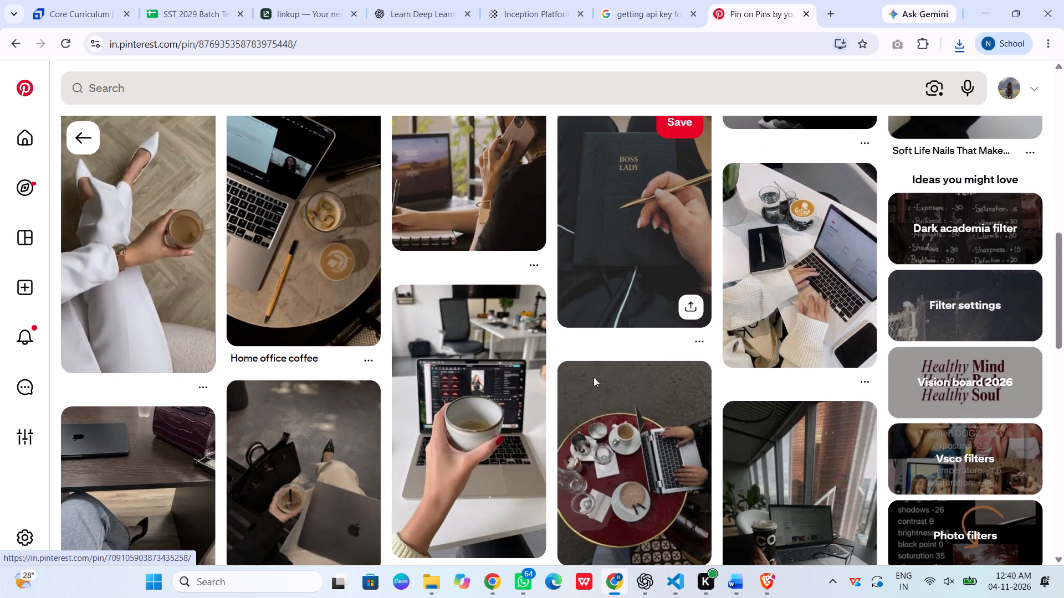
scroll(594, 377, up, 2)
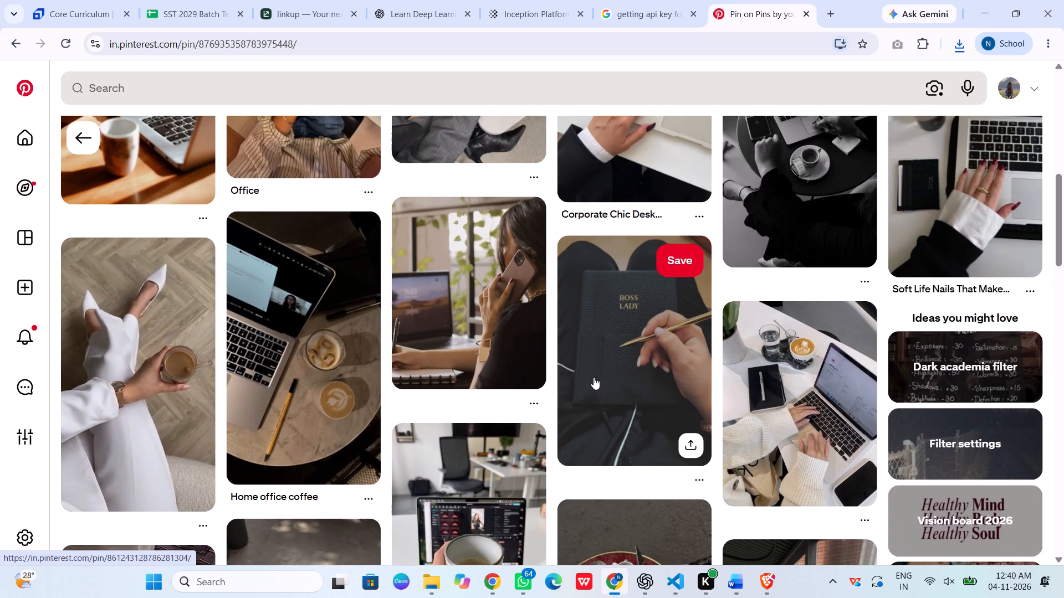
scroll(594, 377, down, 3)
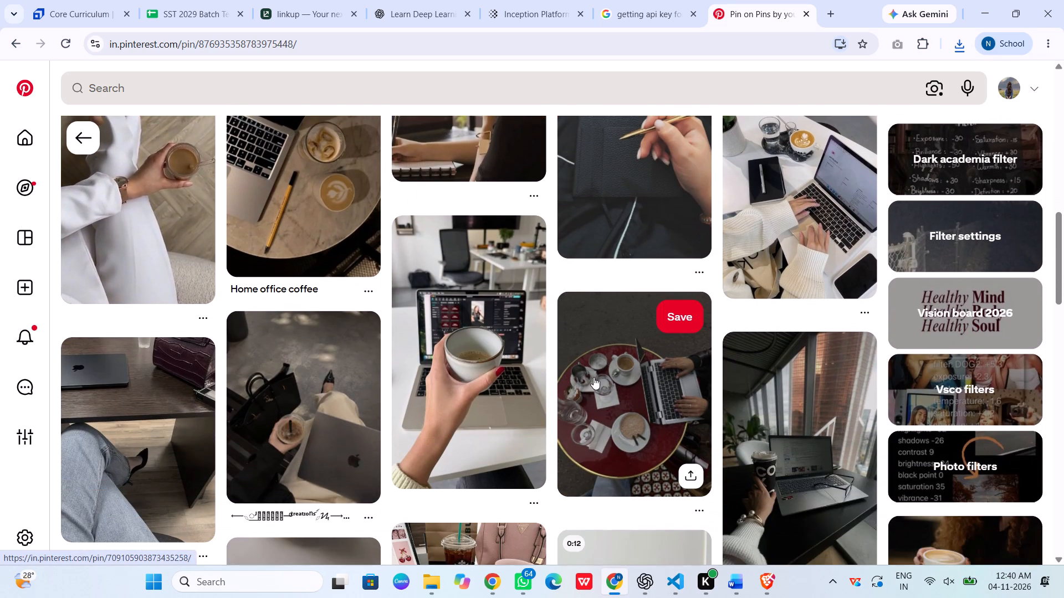
scroll(594, 377, down, 5)
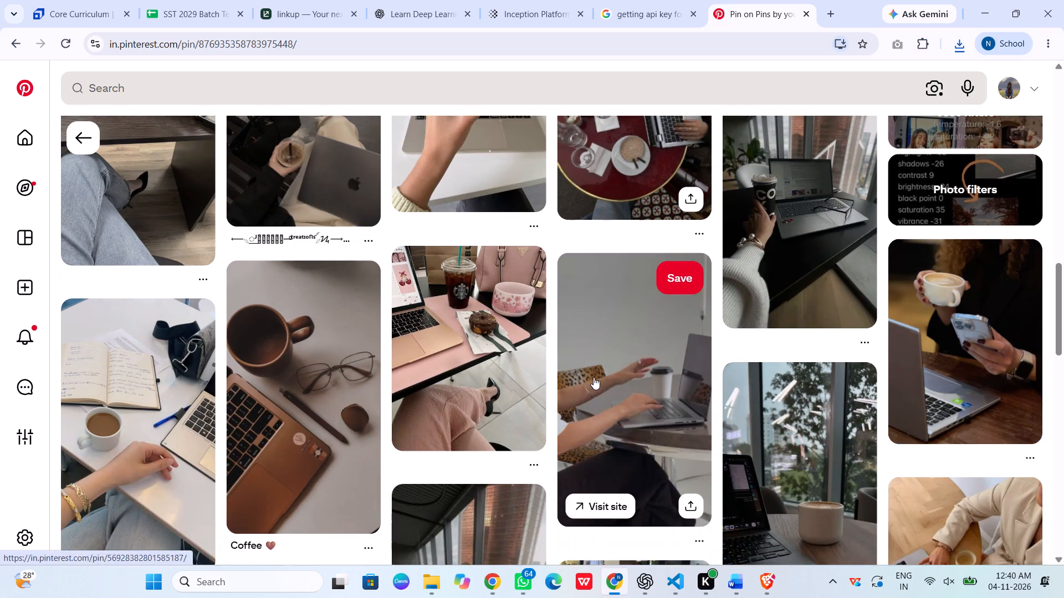
scroll(594, 377, down, 3)
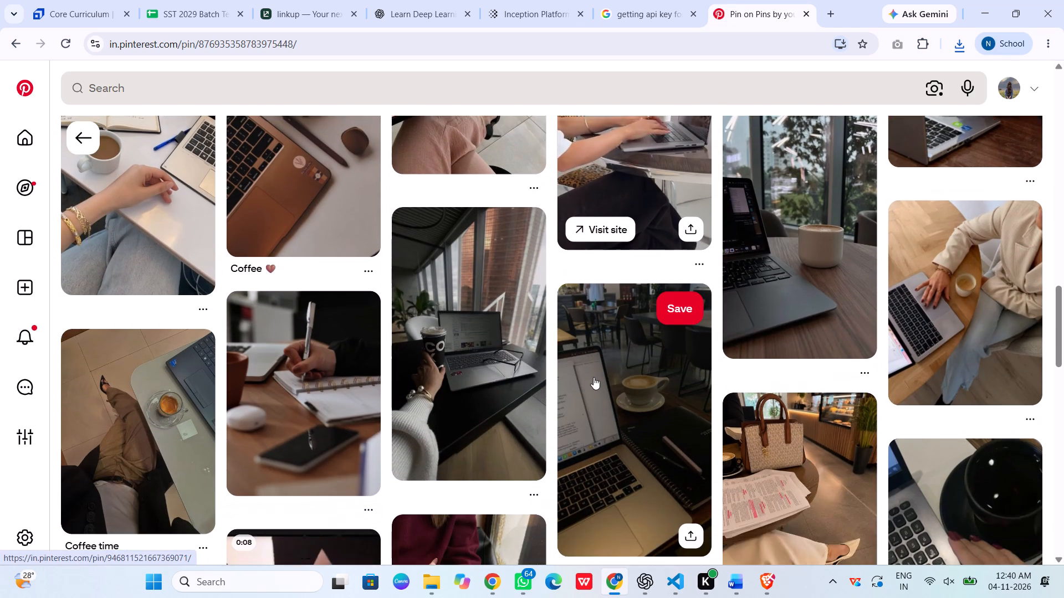
scroll(594, 377, down, 6)
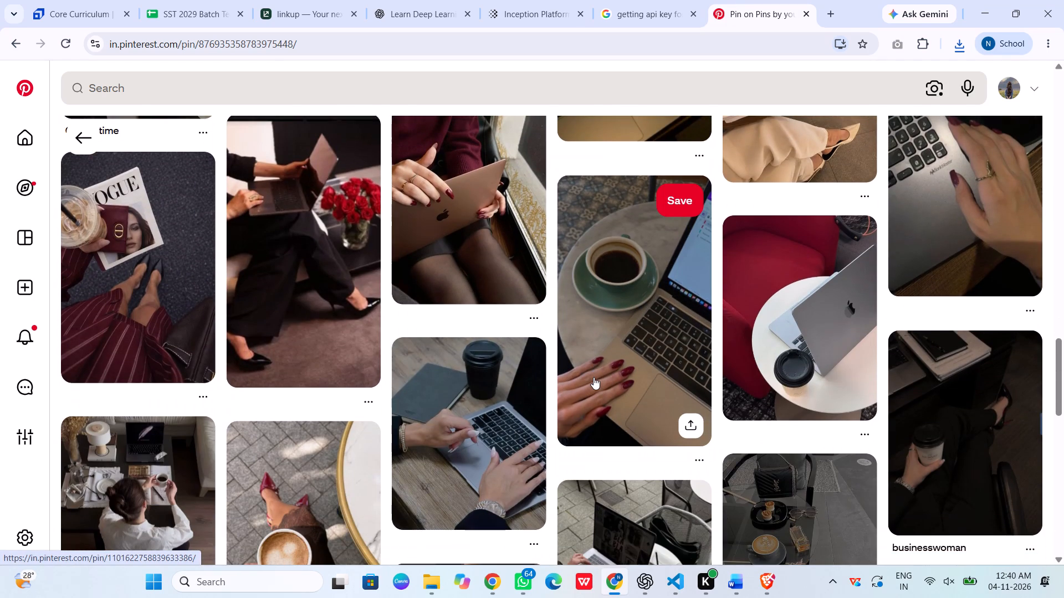
scroll(594, 377, down, 5)
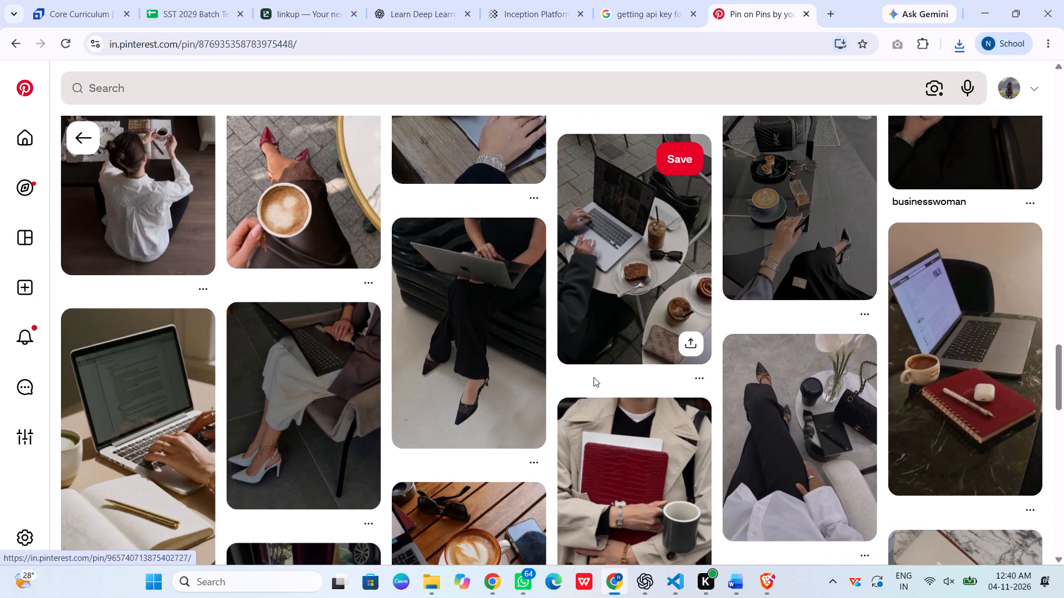
scroll(594, 377, down, 7)
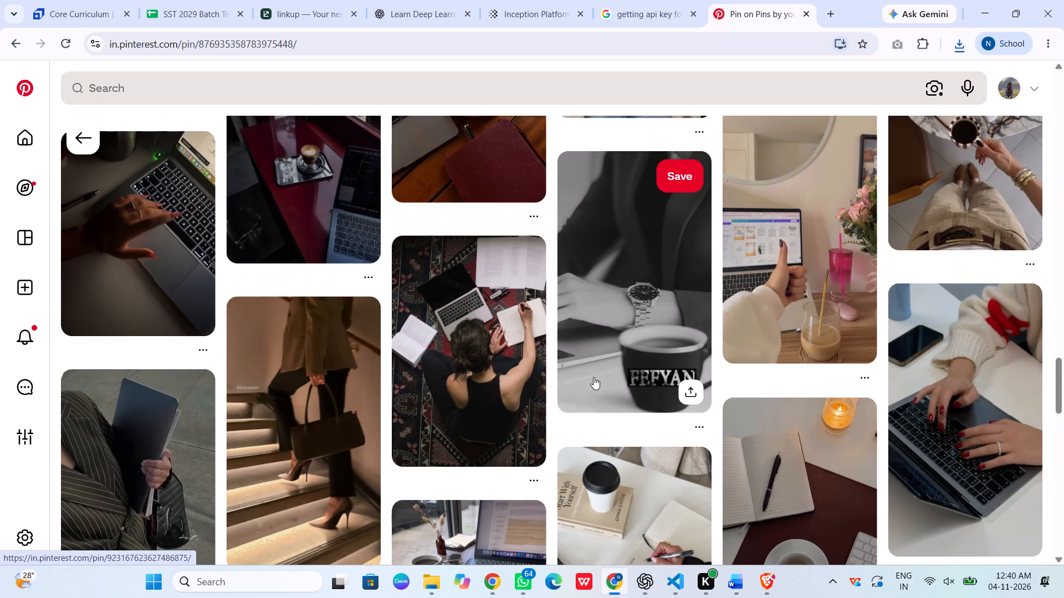
scroll(594, 377, up, 2)
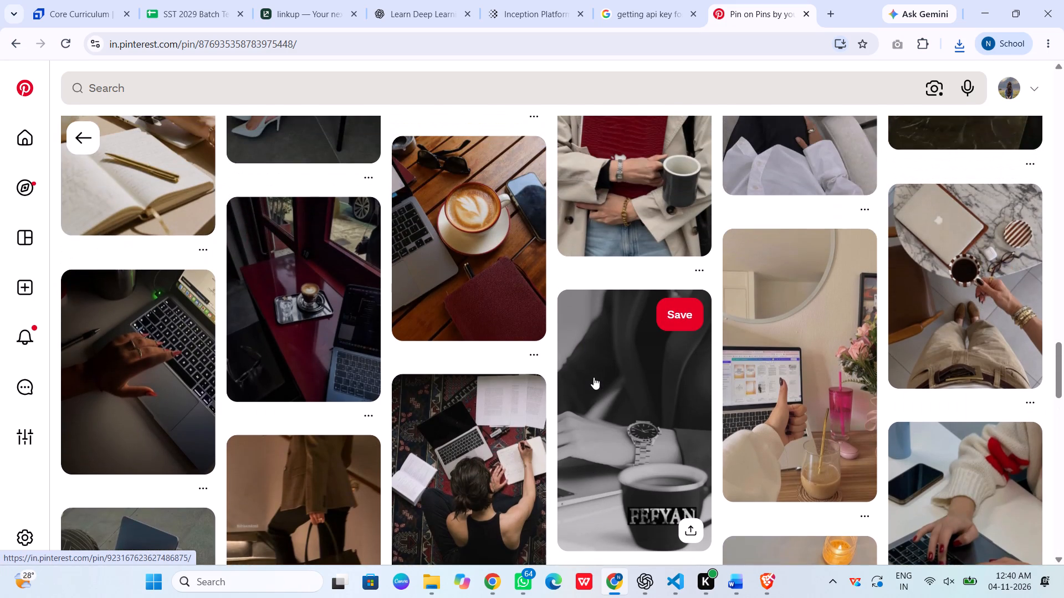
scroll(594, 377, up, 11)
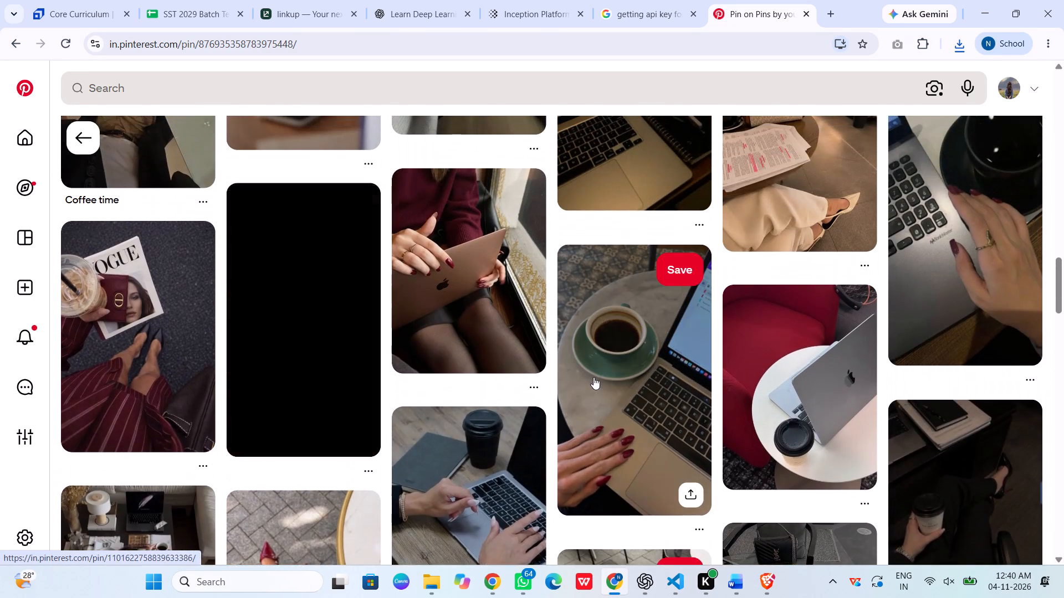
scroll(594, 377, up, 5)
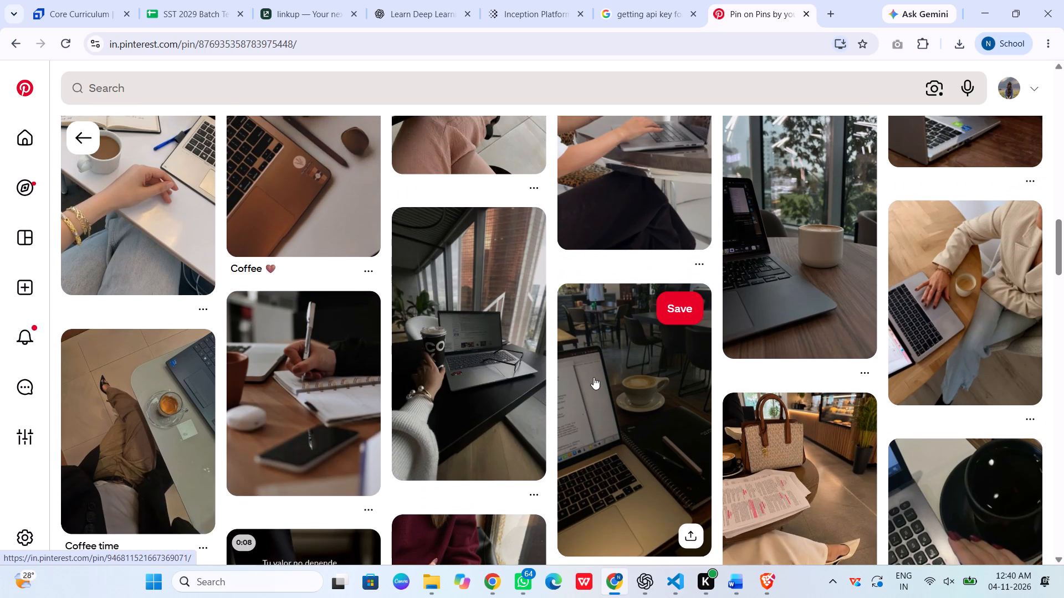
scroll(594, 377, up, 3)
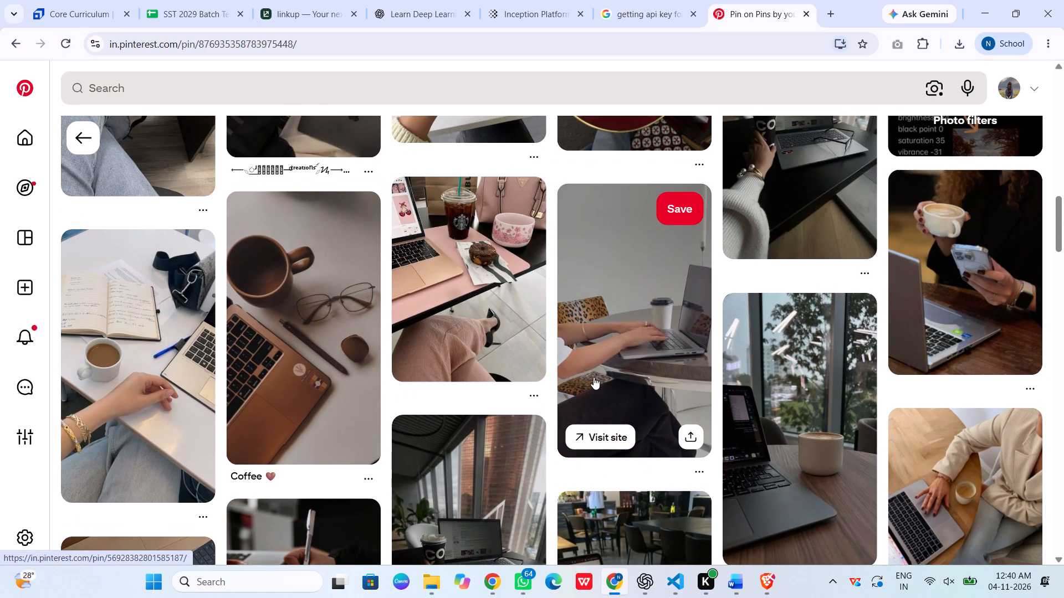
scroll(594, 377, up, 1)
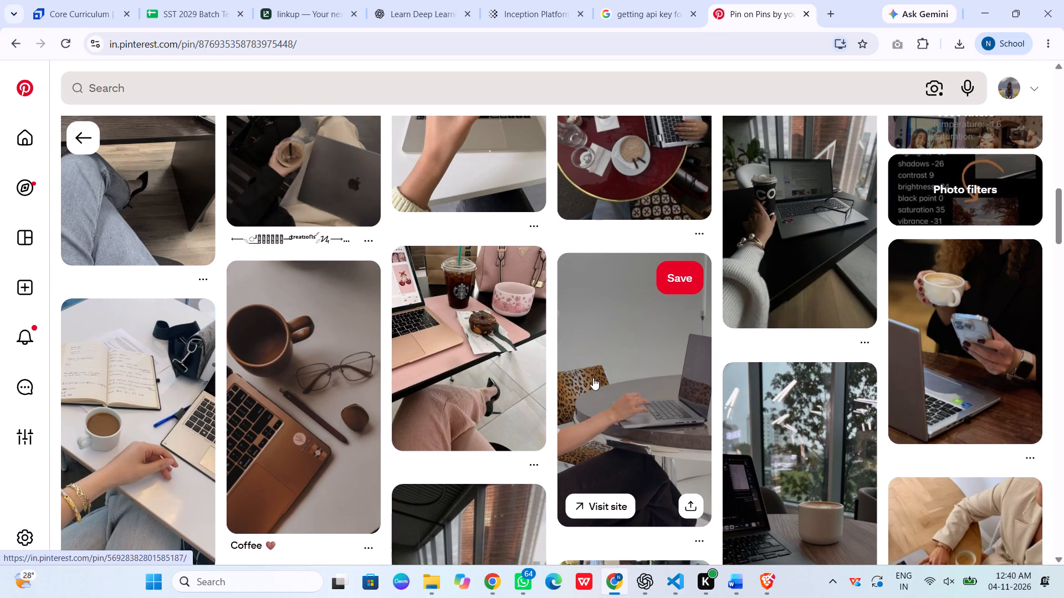
scroll(593, 378, up, 4)
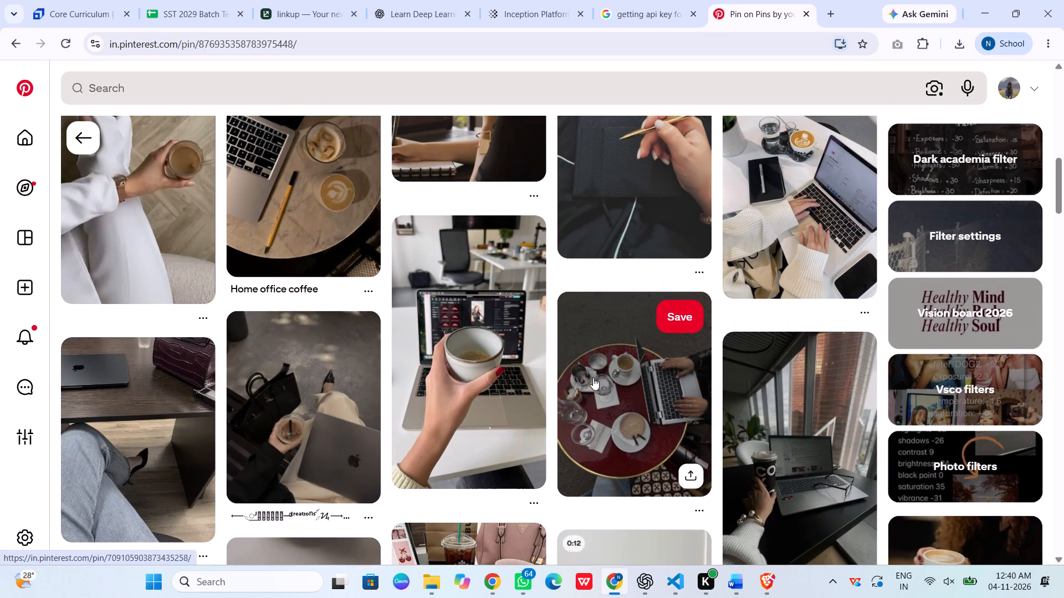
scroll(593, 378, up, 3)
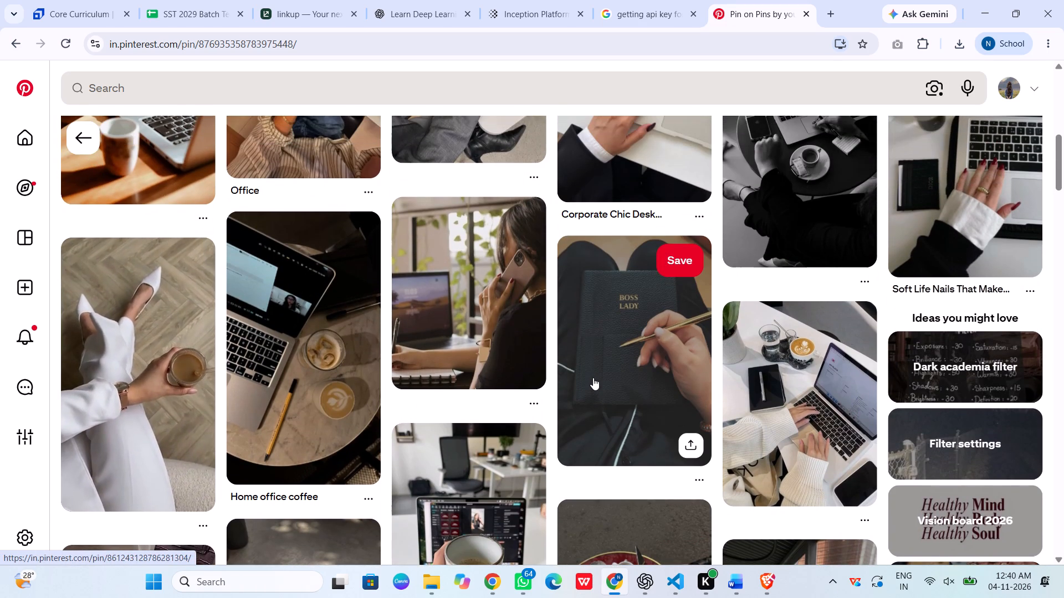
scroll(593, 378, up, 3)
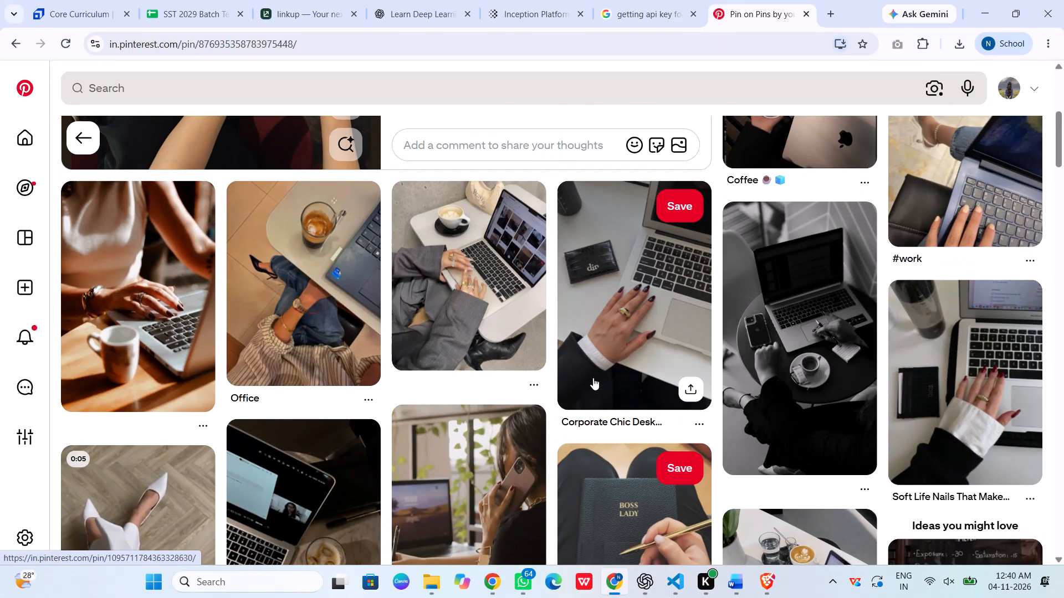
scroll(593, 378, down, 2)
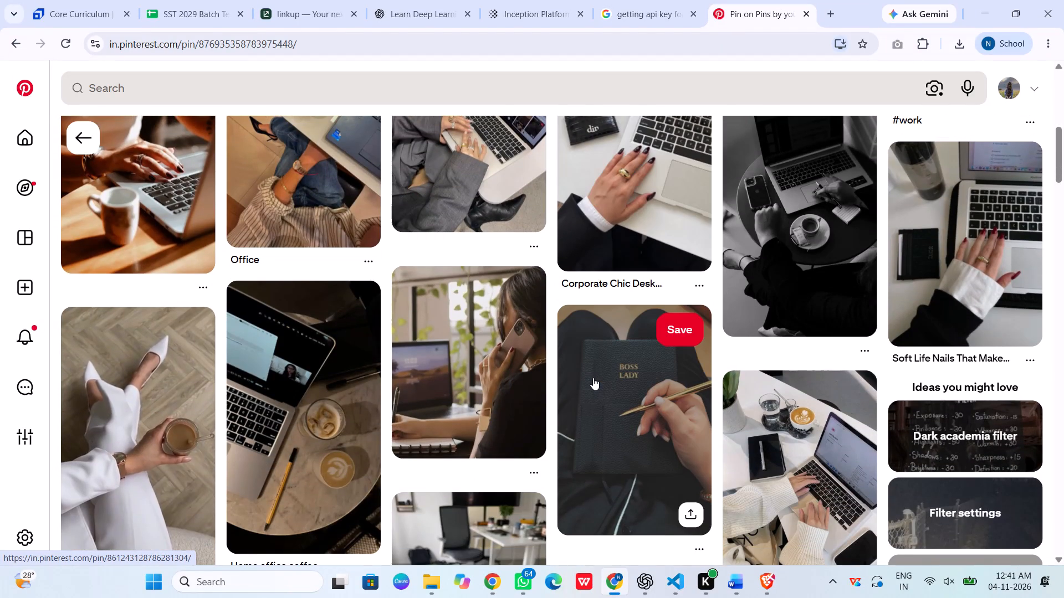
scroll(593, 378, down, 8)
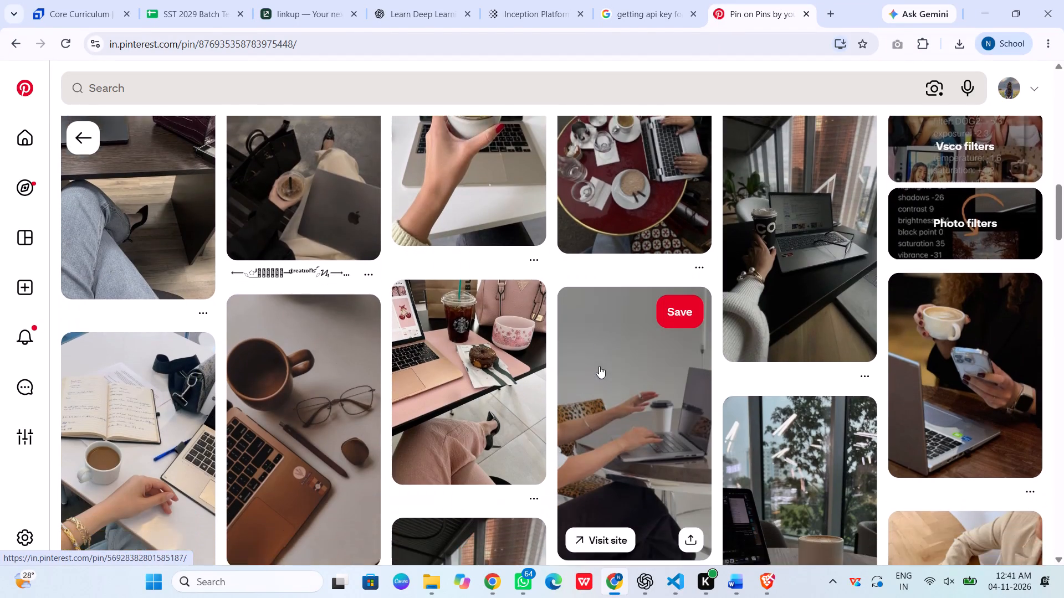
Continue looking through the pins related to the hands-typing image for another laptop or desk picture suited to the highlight covers.
scroll(599, 365, down, 12)
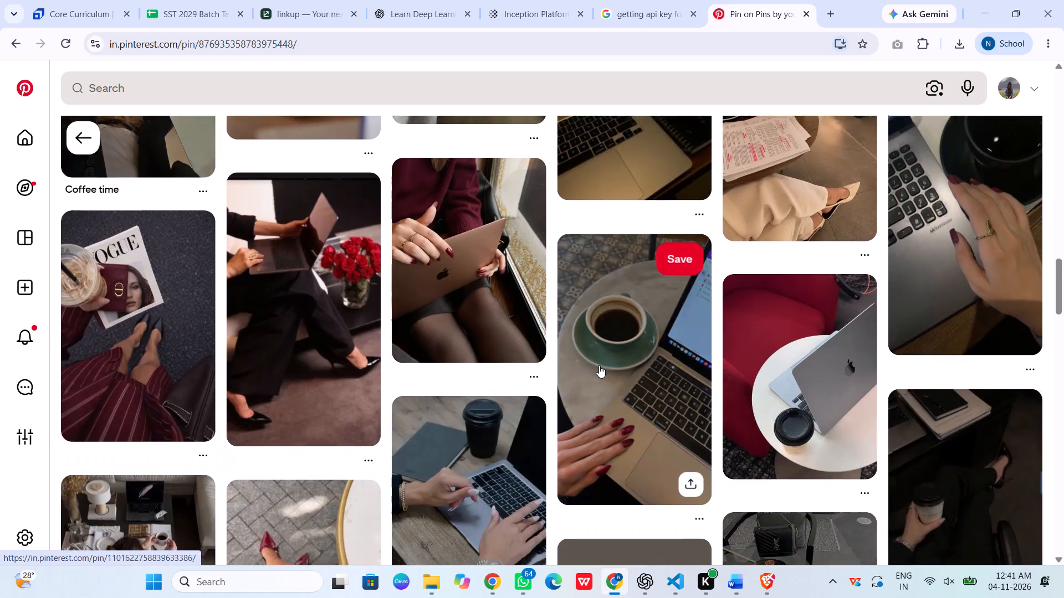
scroll(599, 365, up, 2)
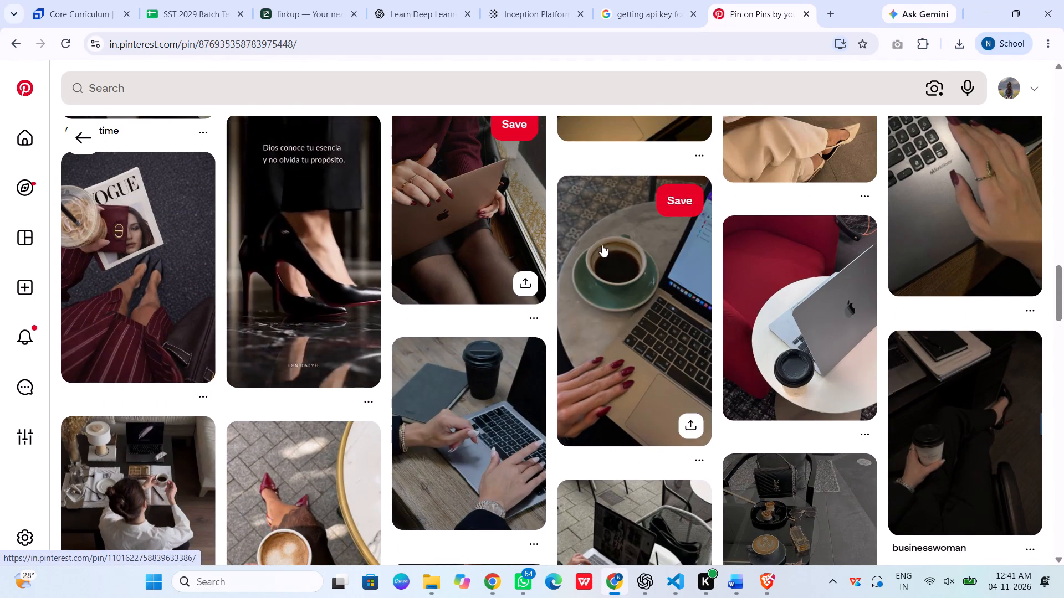
scroll(430, 302, down, 8)
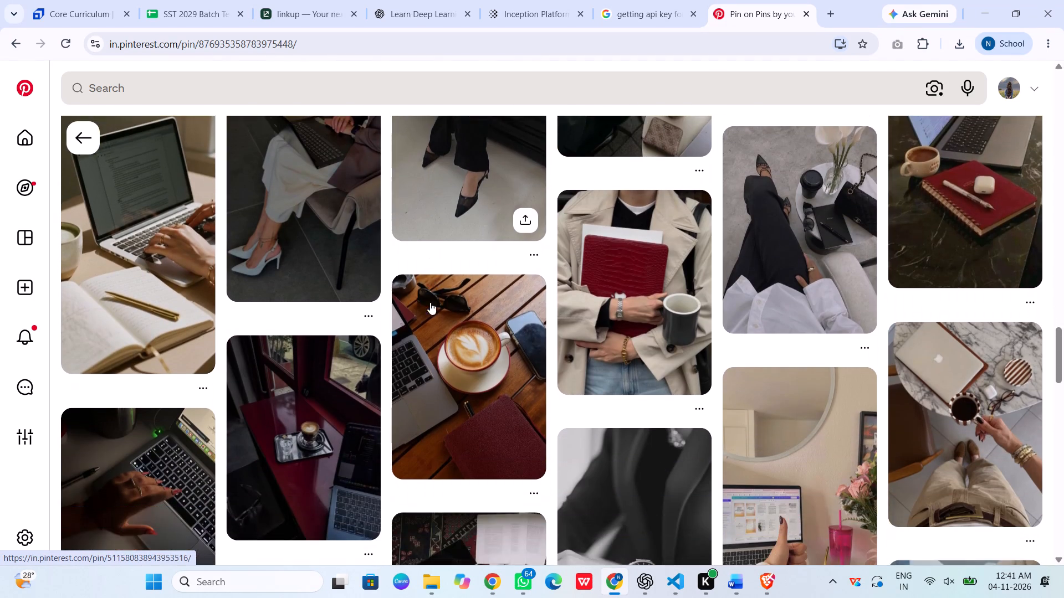
scroll(430, 302, down, 3)
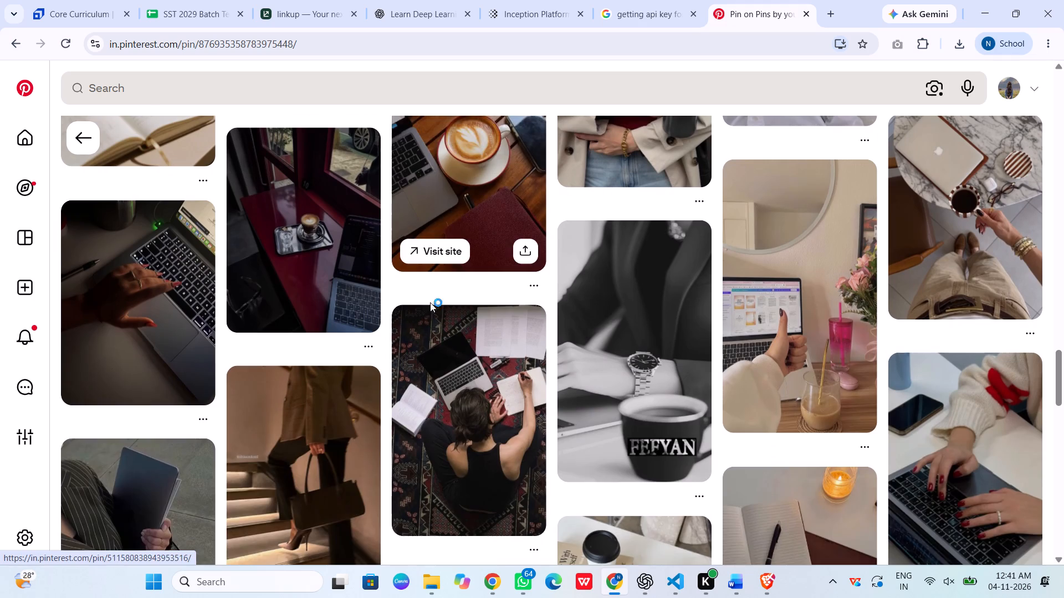
scroll(430, 302, up, 2)
scroll(430, 302, down, 4)
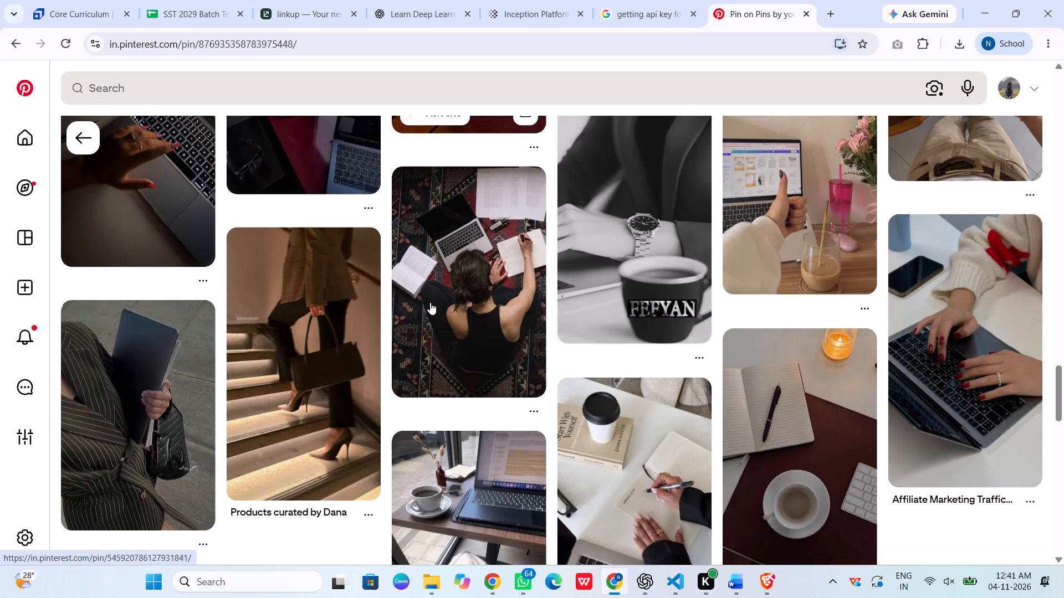
scroll(430, 302, up, 1)
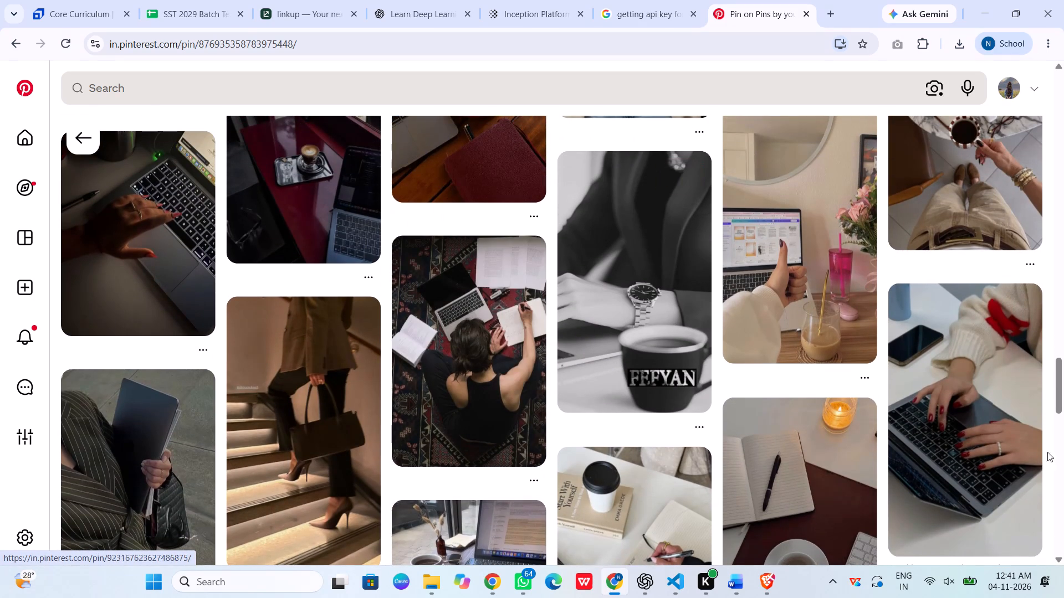
Open the pin of a woman writing beside a laptop on a patterned carpet and save its image as h2 in the WorkSpace folder.
click(443, 350)
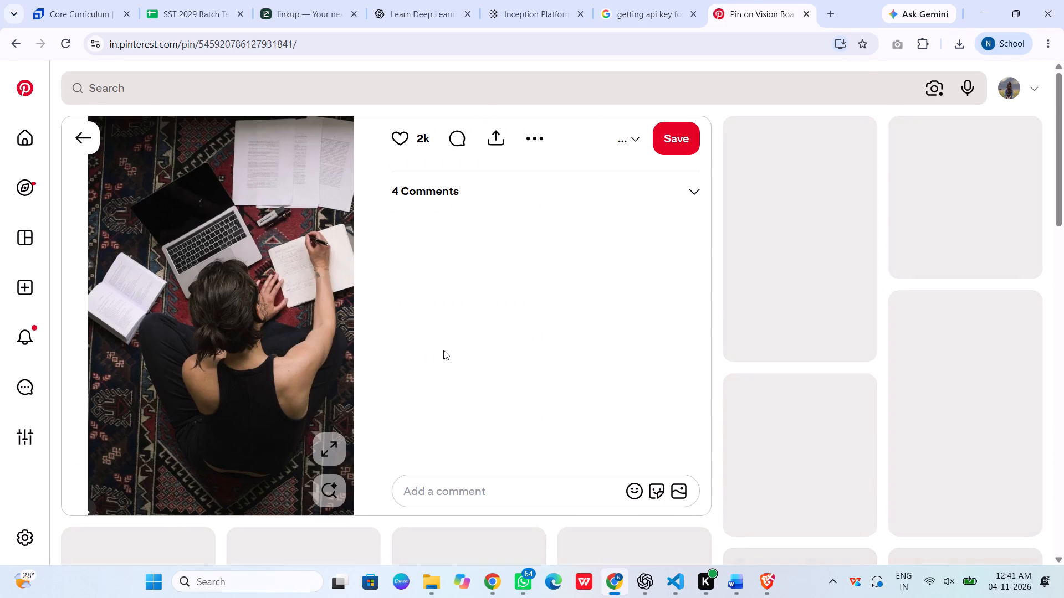
right_click(219, 349)
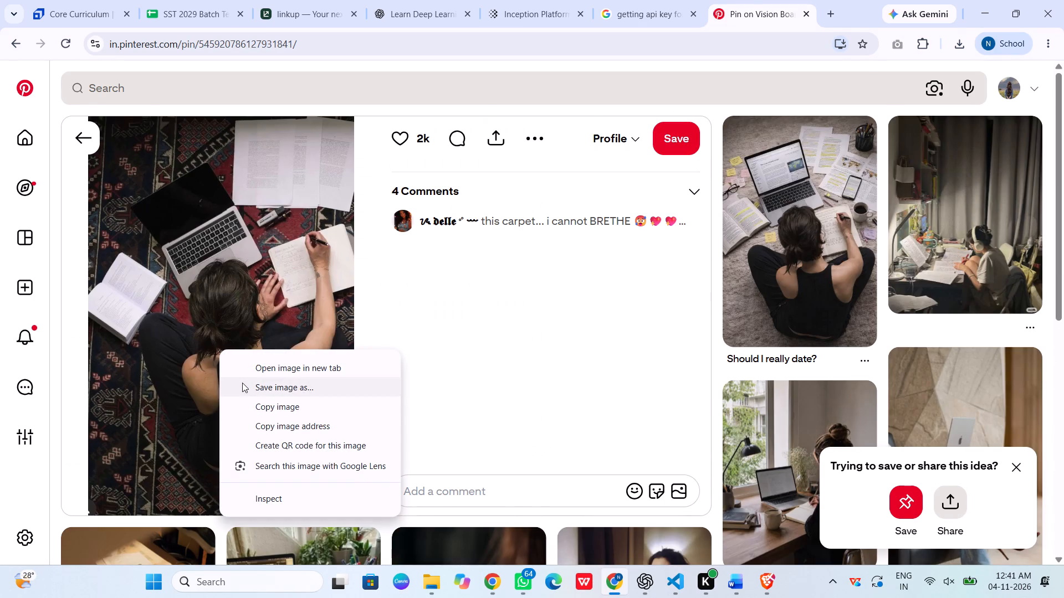
click(242, 383)
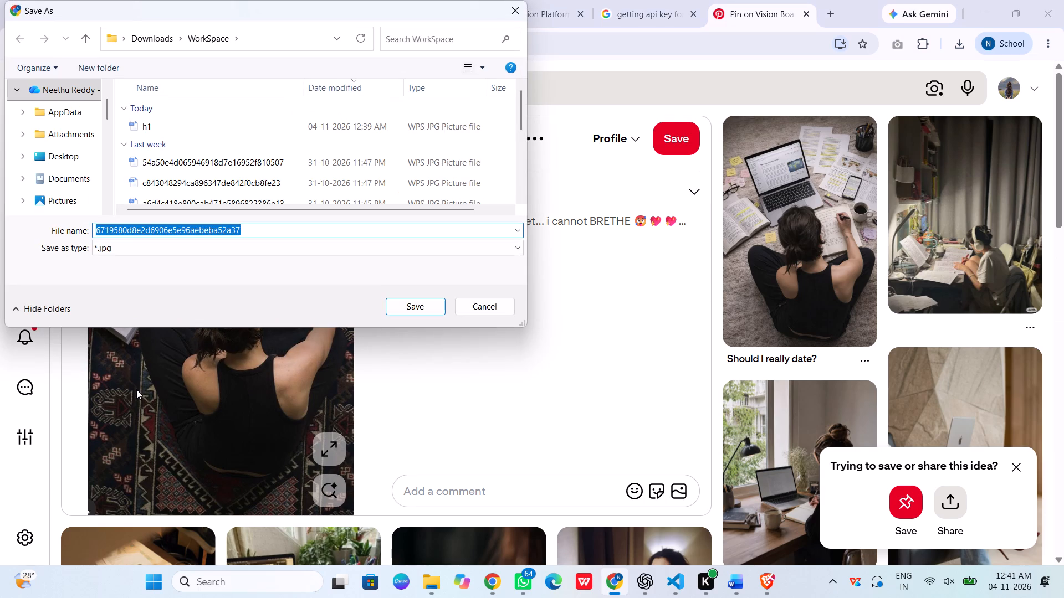
text(h2)
key(Return)
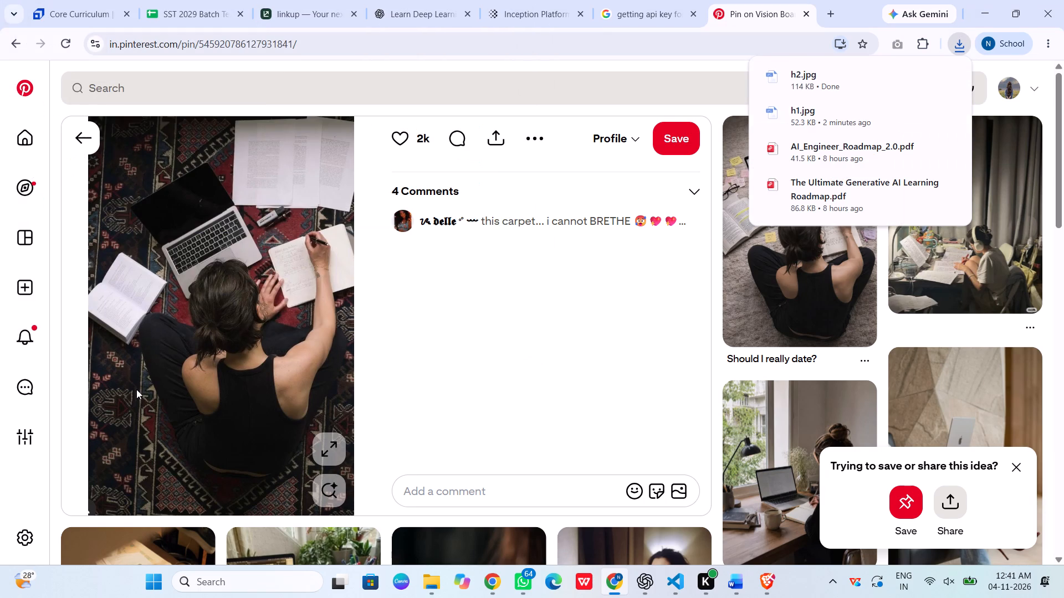
From the pins related to the carpet image, open the one of a hand holding a mug over handwritten notes and a laptop.
scroll(791, 456, down, 1)
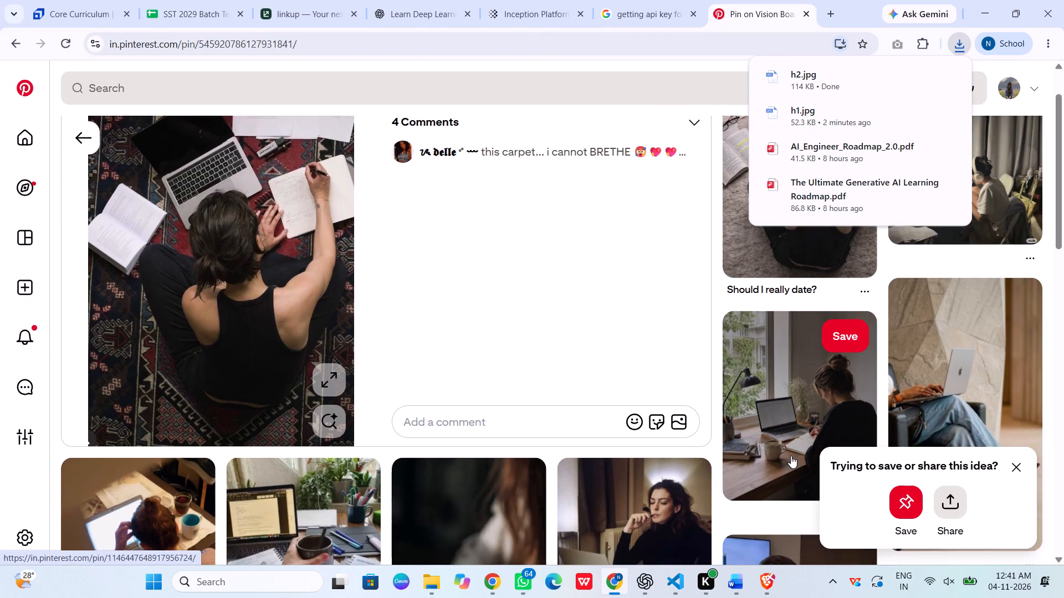
scroll(791, 456, down, 2)
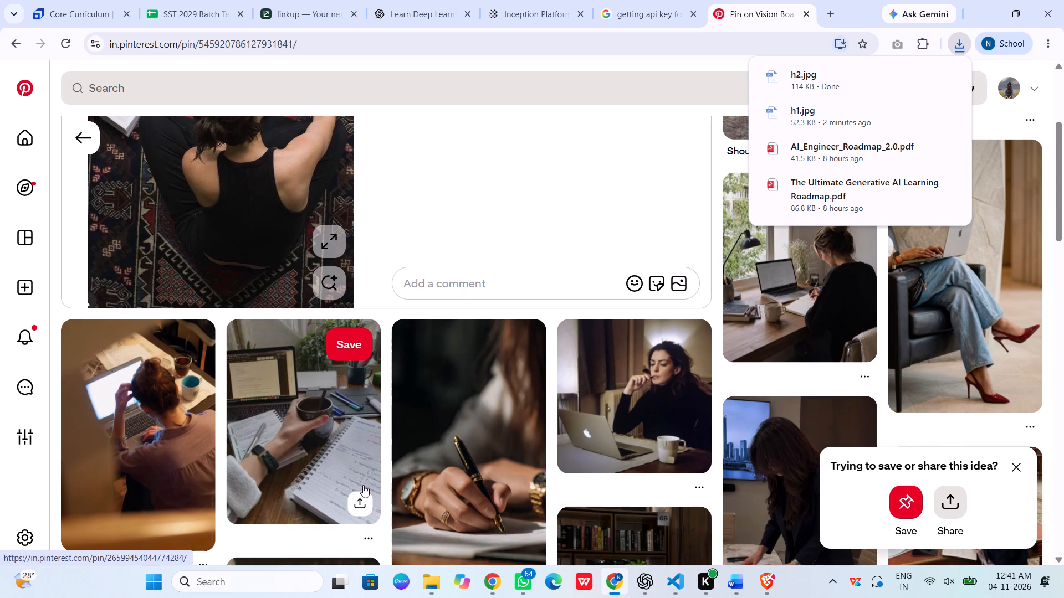
scroll(363, 485, down, 2)
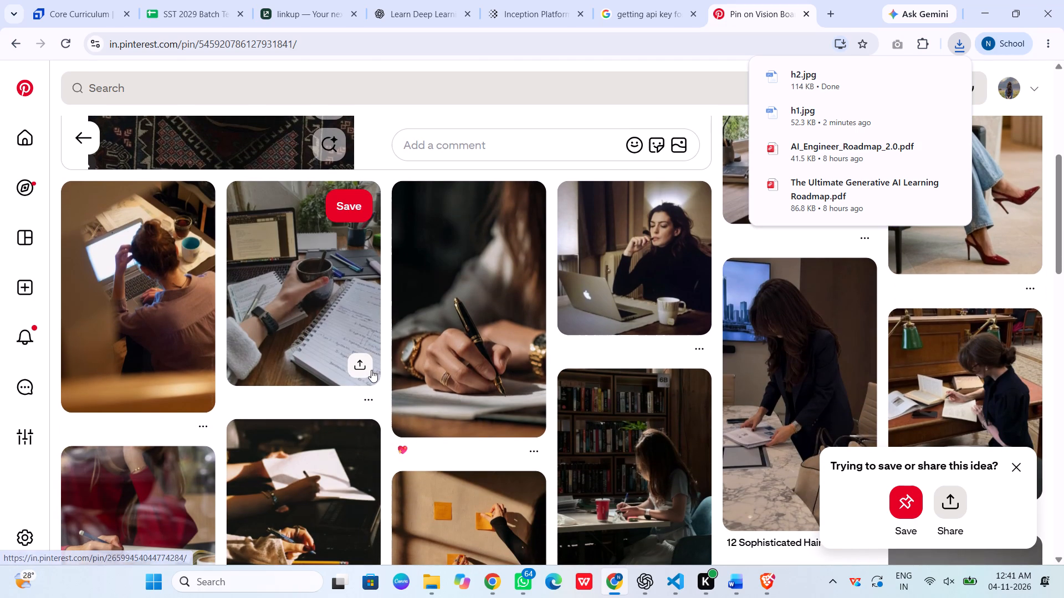
click(353, 332)
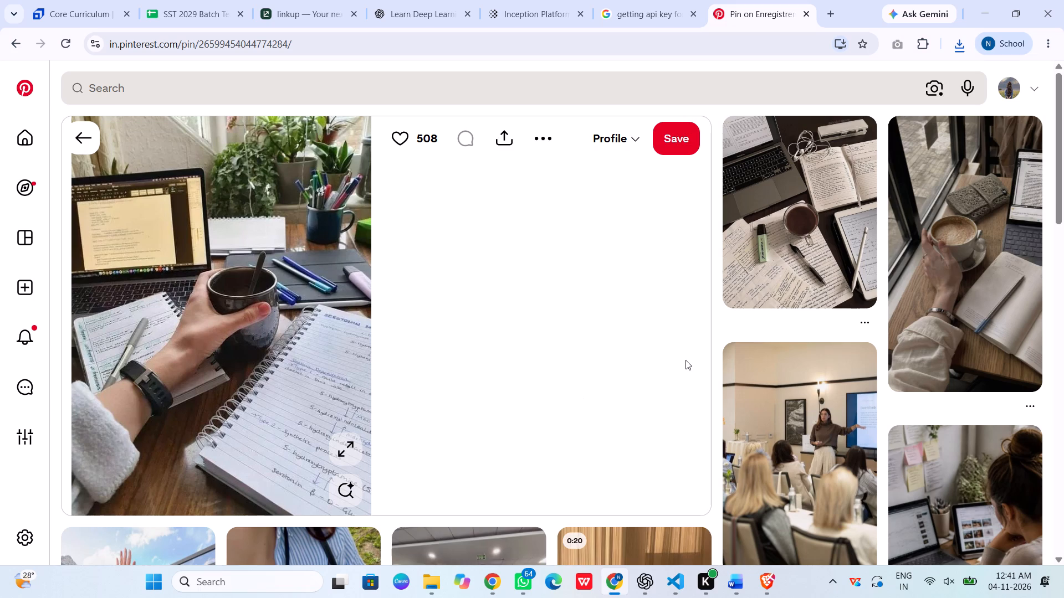
Look through the pins related to the mug-and-notes image for more work-aesthetic pictures suited to the highlight covers.
scroll(686, 360, down, 2)
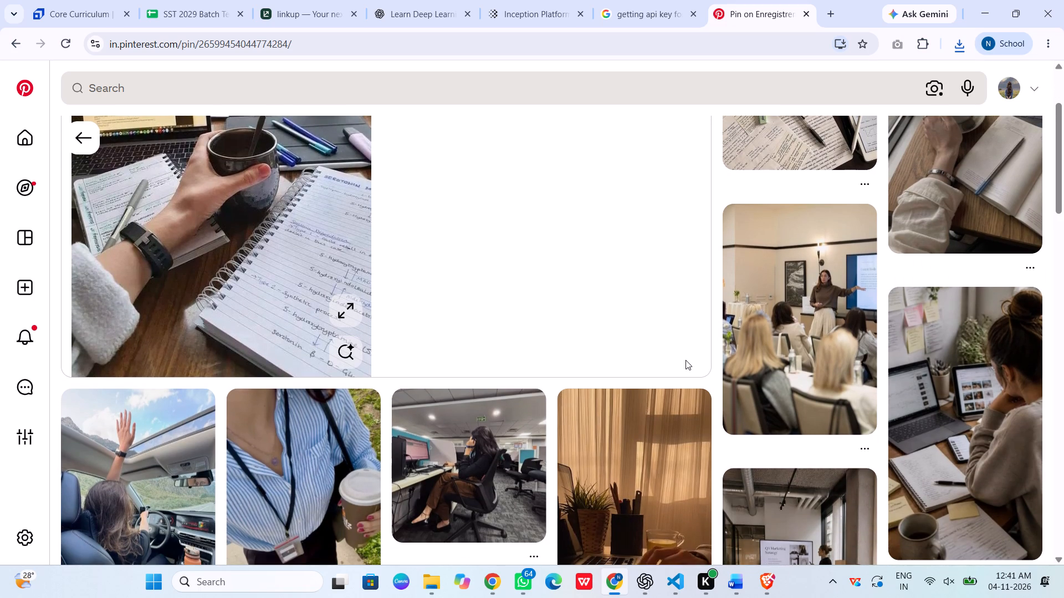
scroll(686, 360, down, 1)
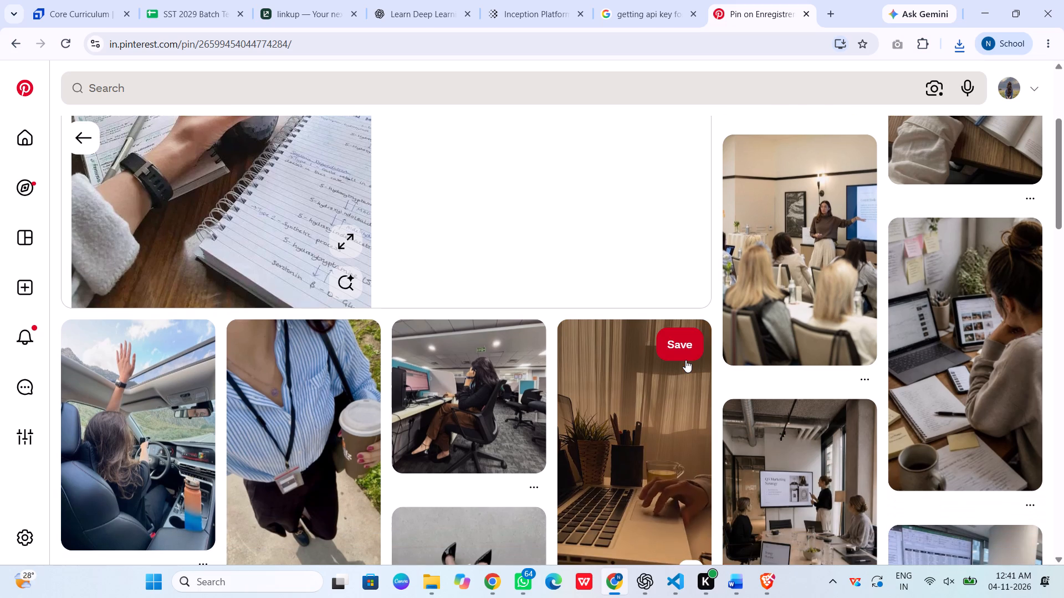
scroll(686, 360, down, 6)
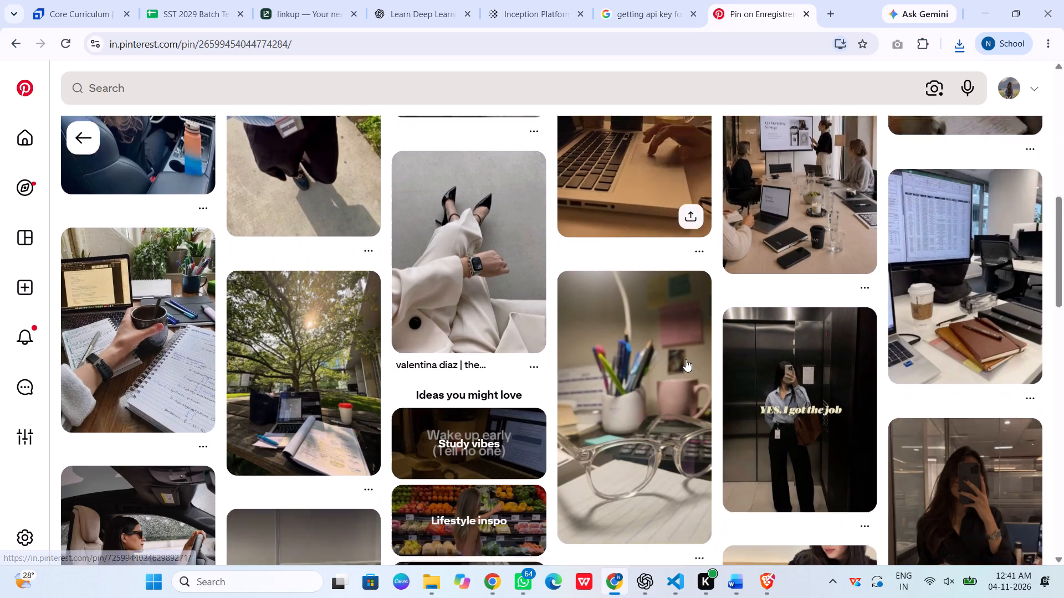
scroll(686, 358, down, 5)
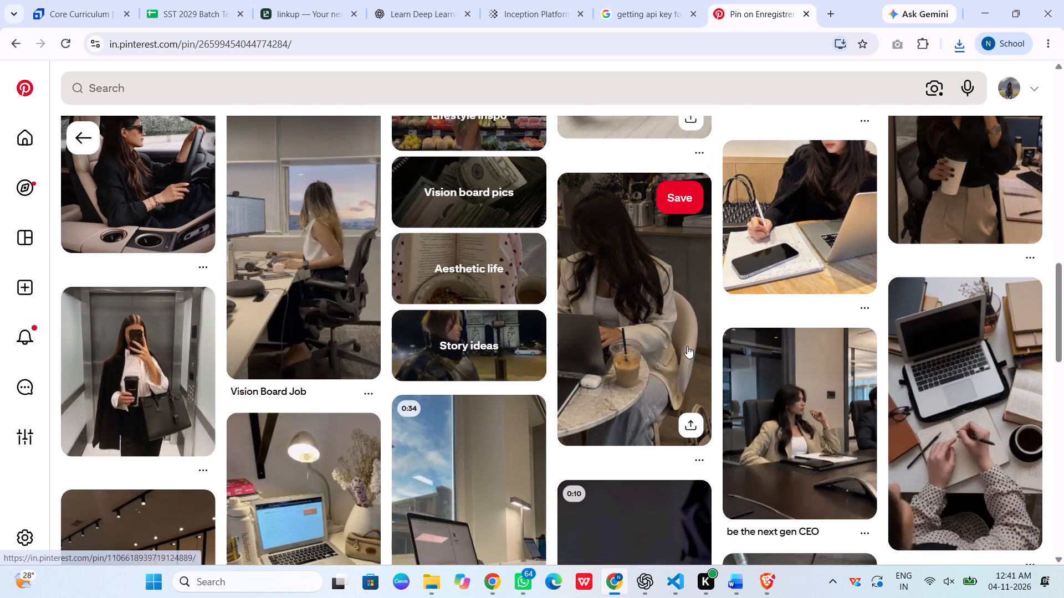
scroll(687, 346, down, 4)
scroll(687, 346, up, 7)
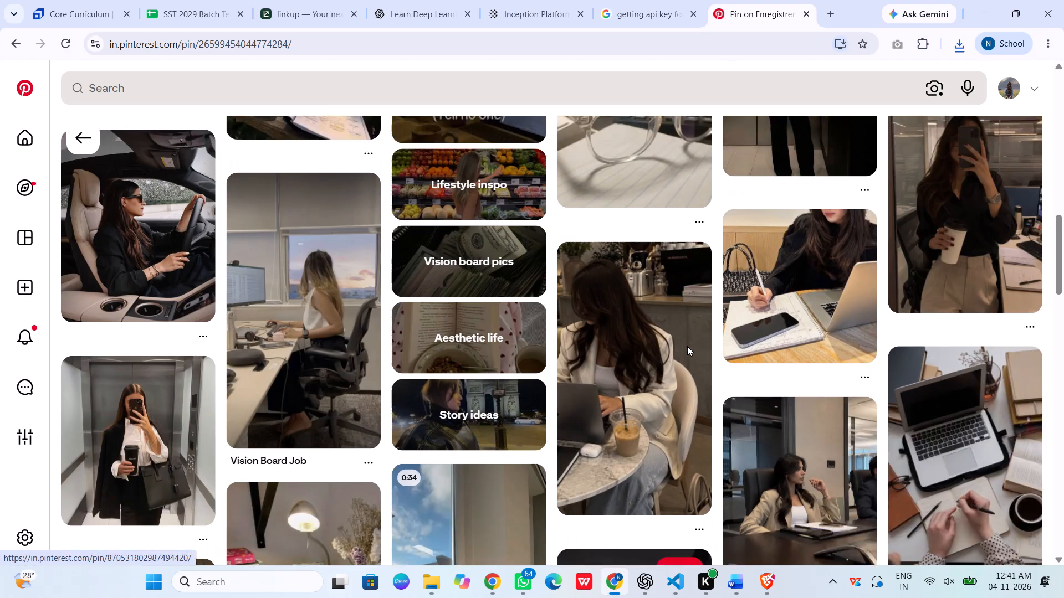
scroll(687, 346, up, 14)
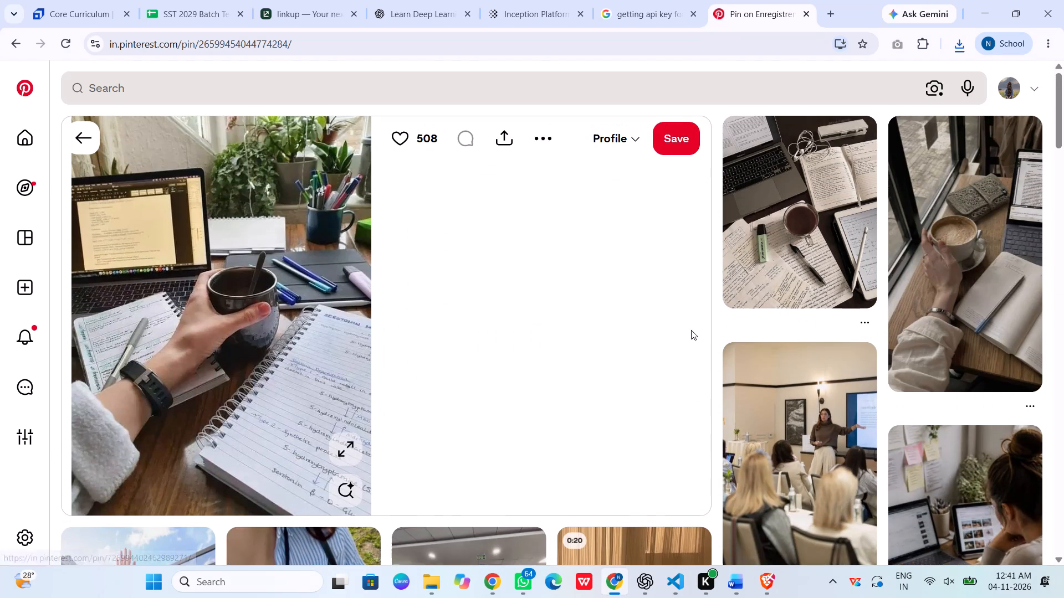
scroll(927, 450, down, 4)
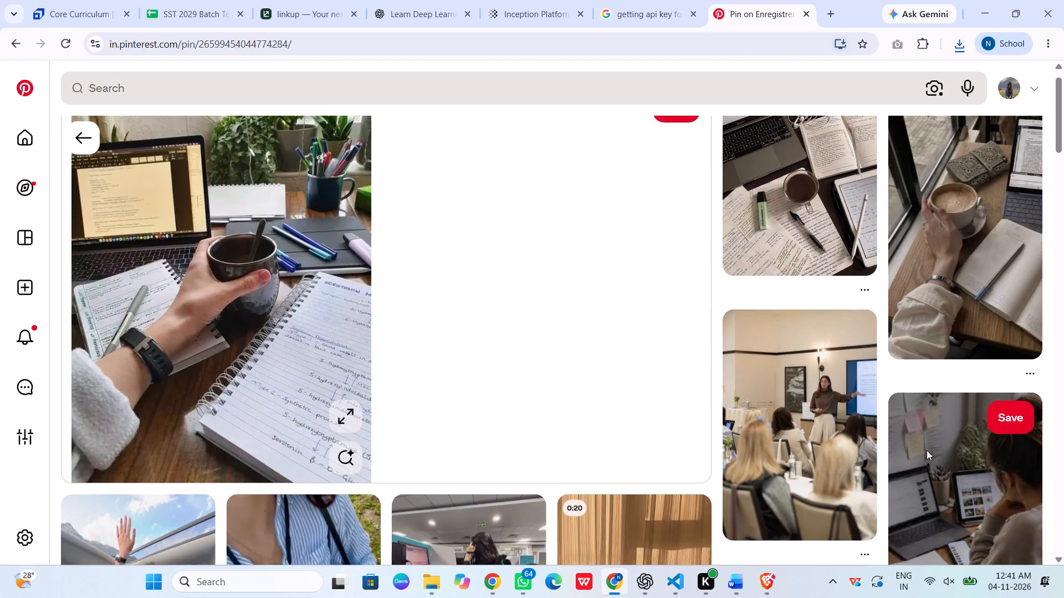
scroll(927, 450, down, 15)
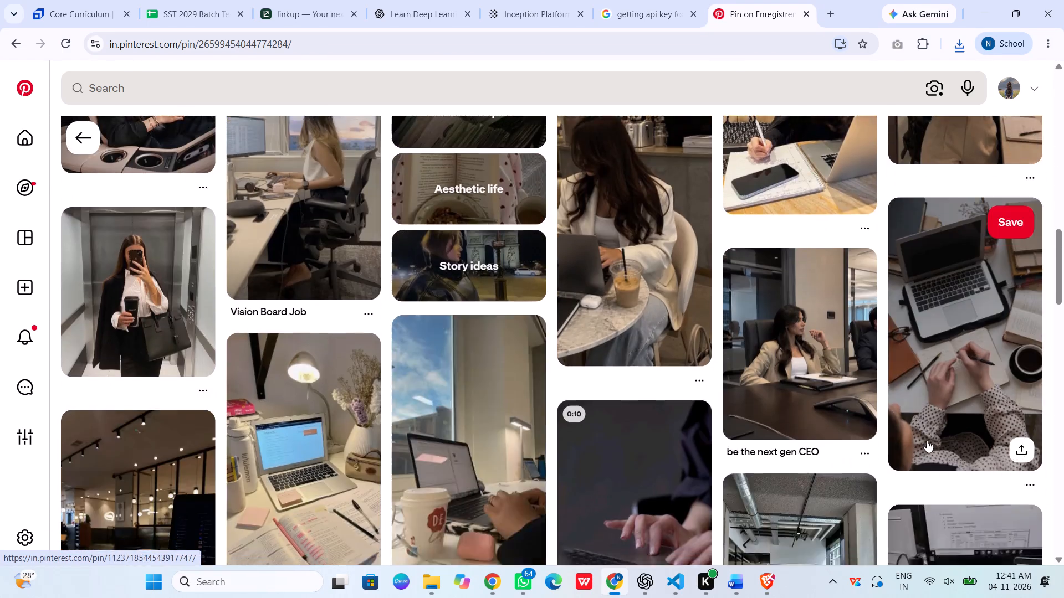
scroll(927, 440, down, 8)
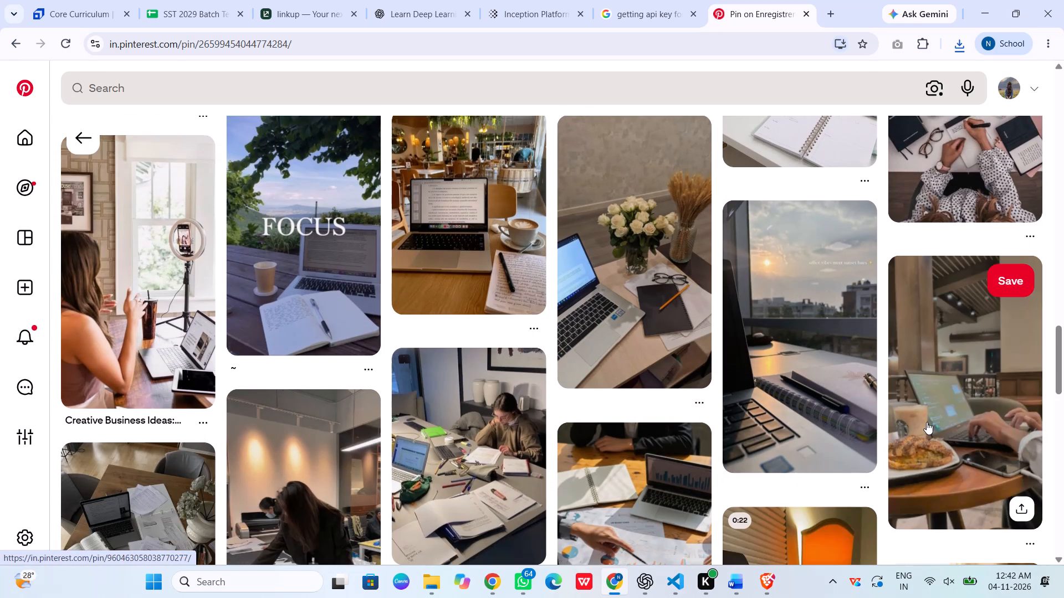
scroll(927, 422, down, 6)
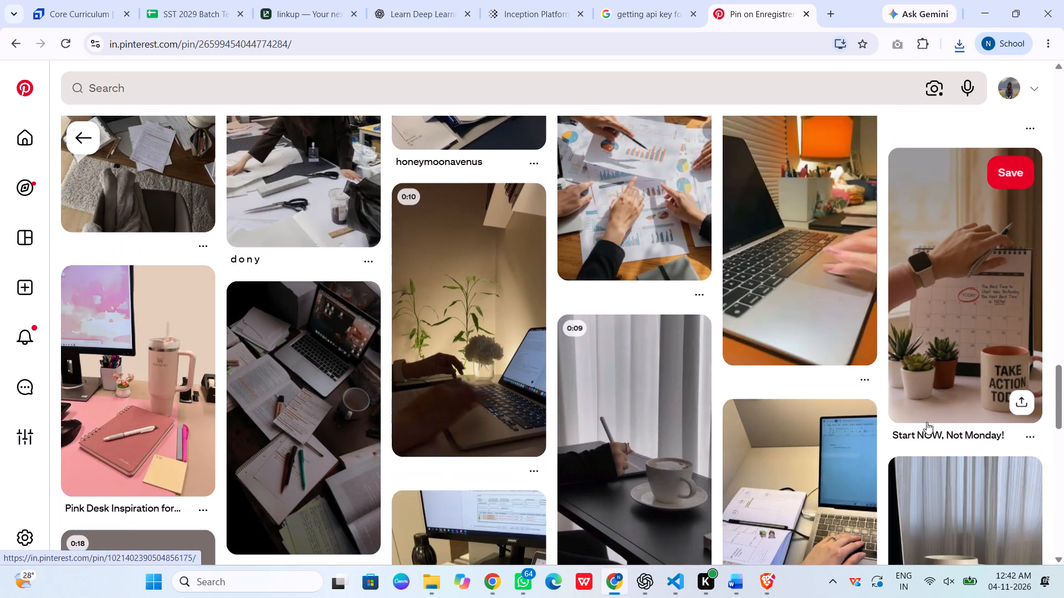
scroll(927, 422, down, 9)
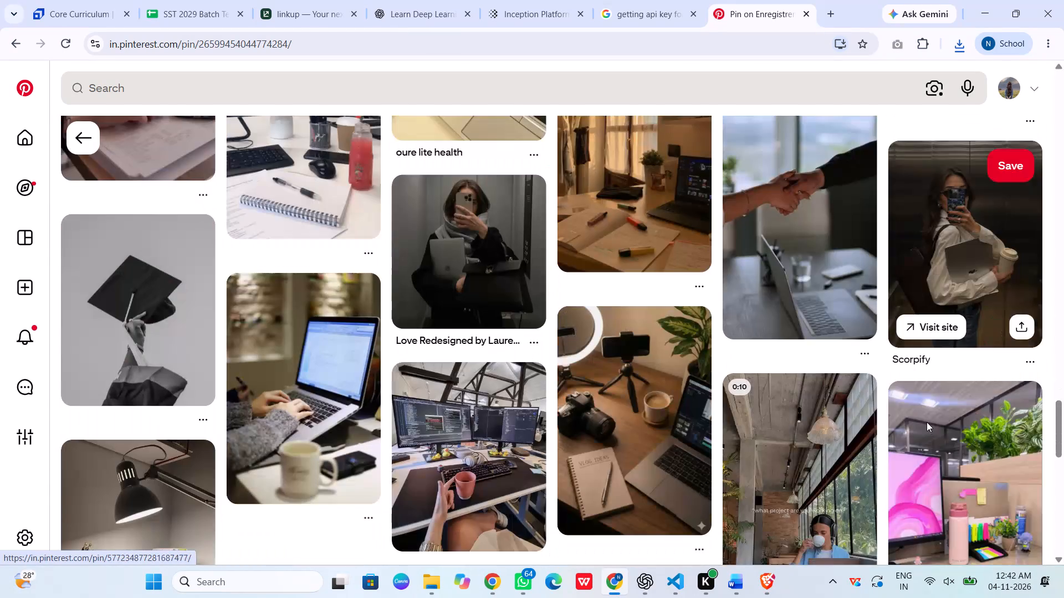
scroll(927, 422, down, 12)
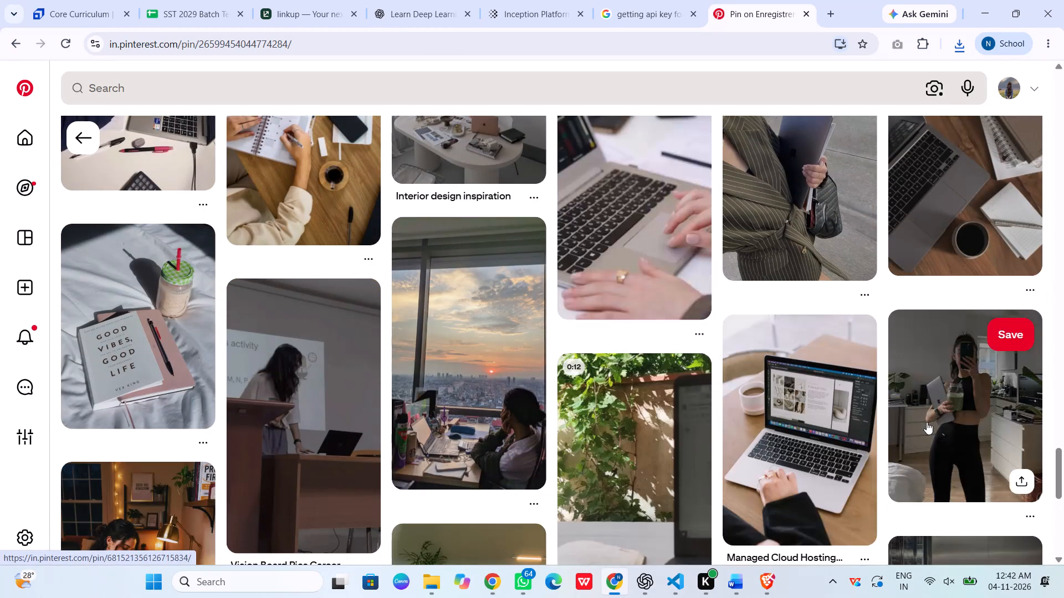
scroll(927, 422, down, 2)
scroll(927, 422, up, 19)
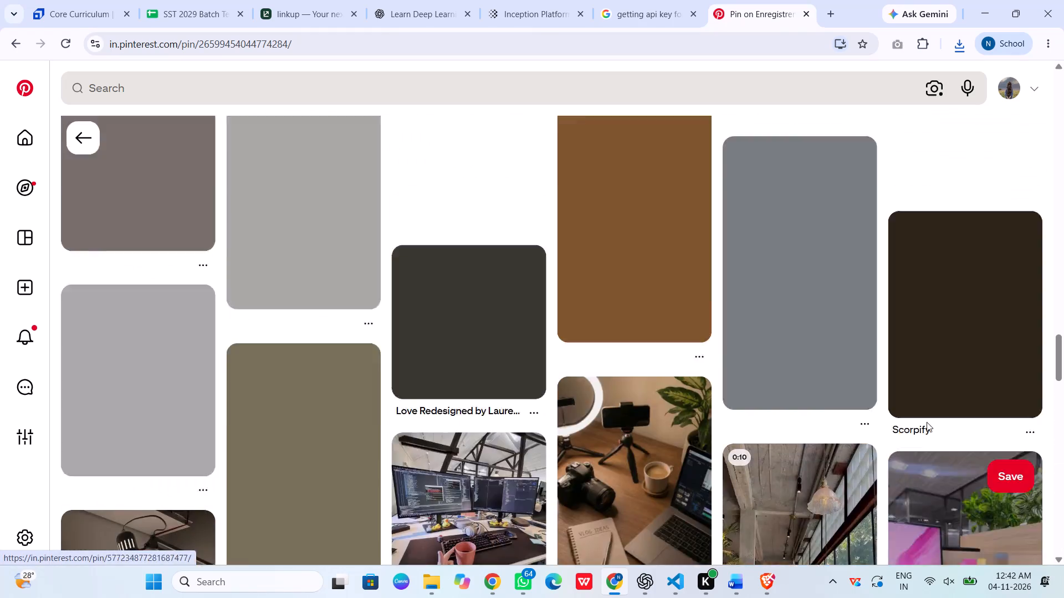
scroll(927, 422, up, 11)
scroll(927, 422, up, 12)
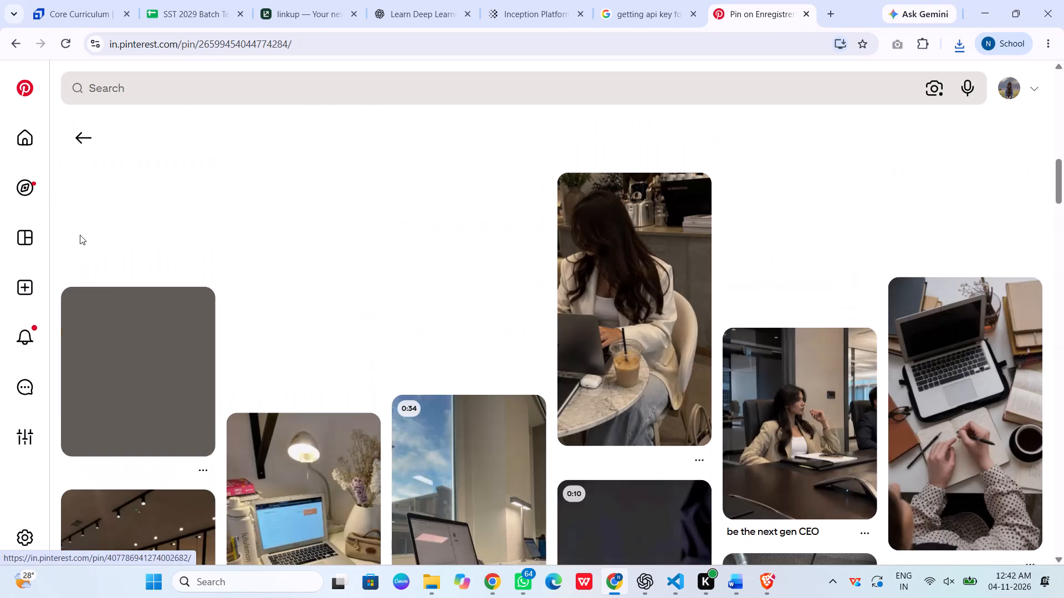
Return to the carpet image's pin and look through its related pins for another work-aesthetic picture.
click(85, 145)
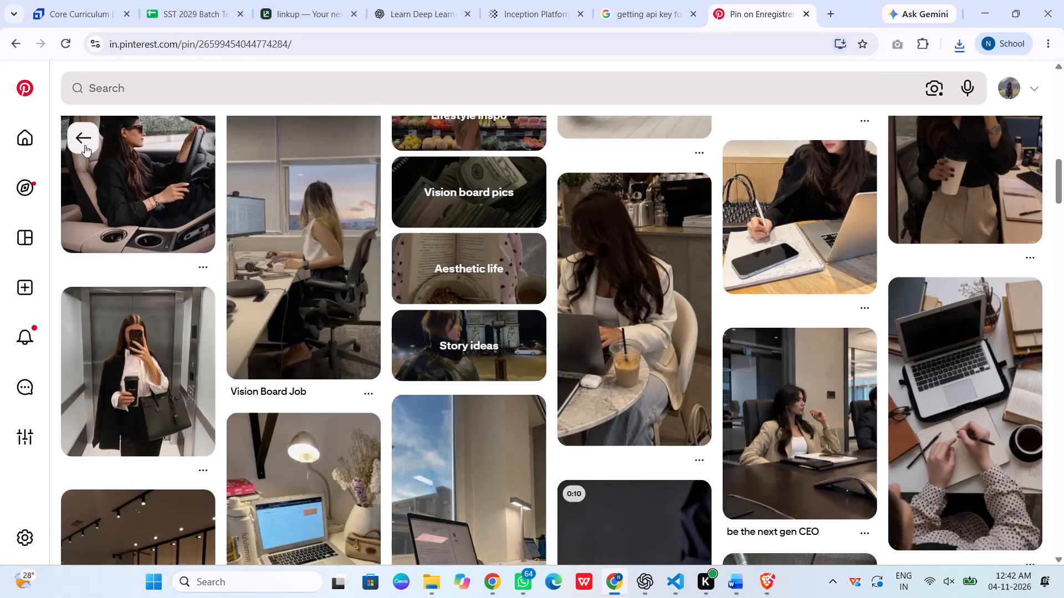
scroll(580, 461, down, 11)
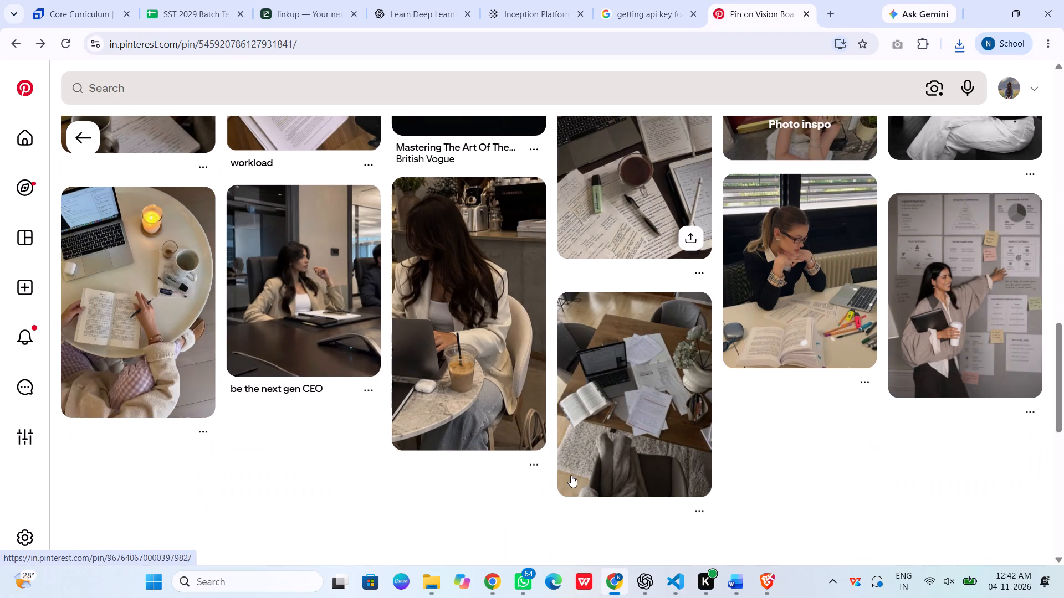
scroll(635, 435, down, 1)
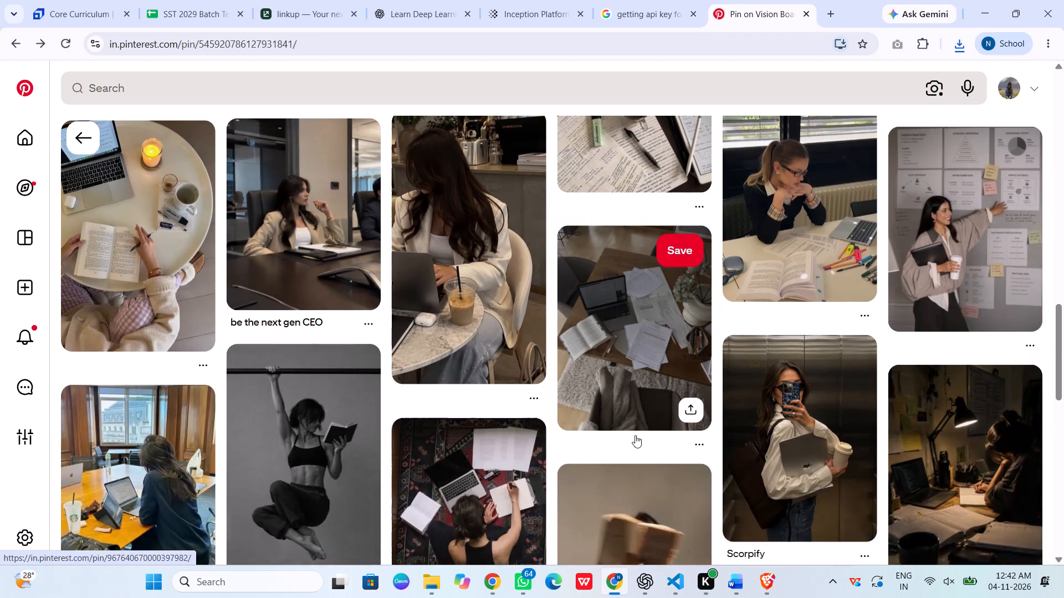
scroll(635, 435, up, 6)
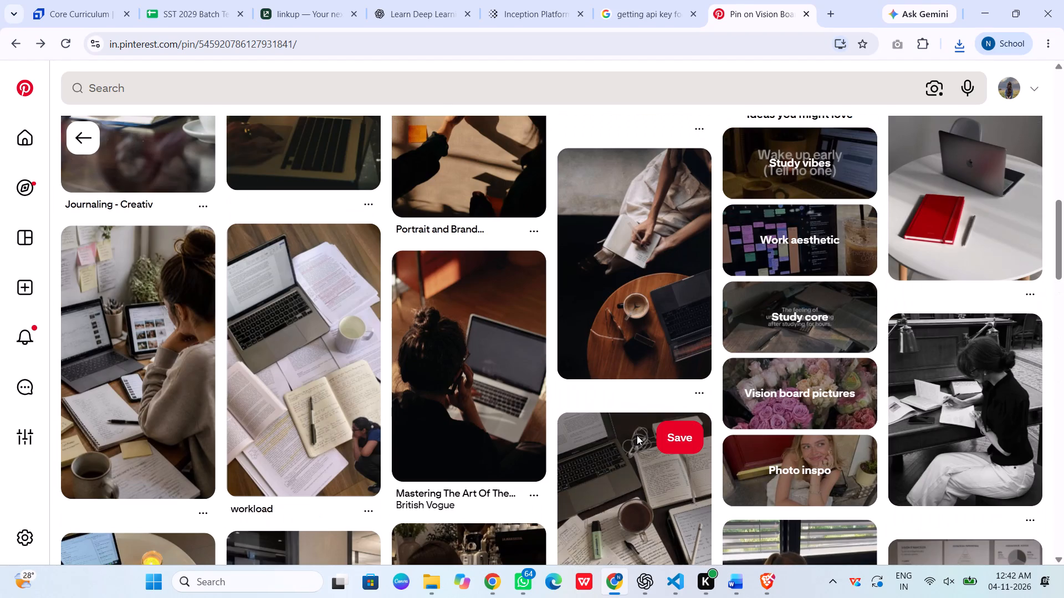
scroll(637, 435, up, 1)
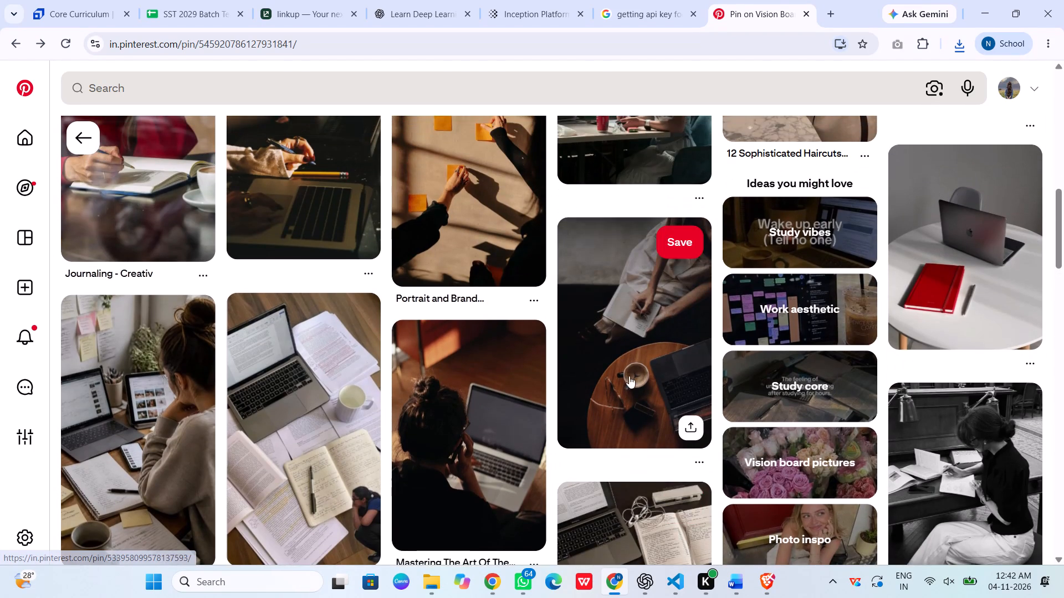
Open the pin of a person writing in a notebook beside a round wooden coffee table and save its image as h3 in the WorkSpace folder.
click(628, 370)
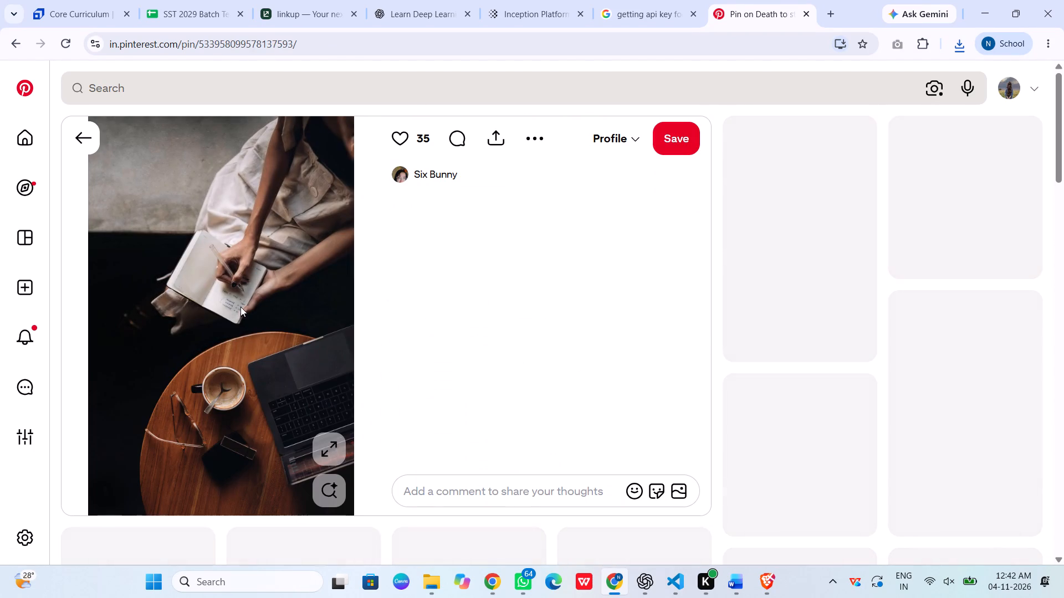
right_click(241, 307)
click(263, 352)
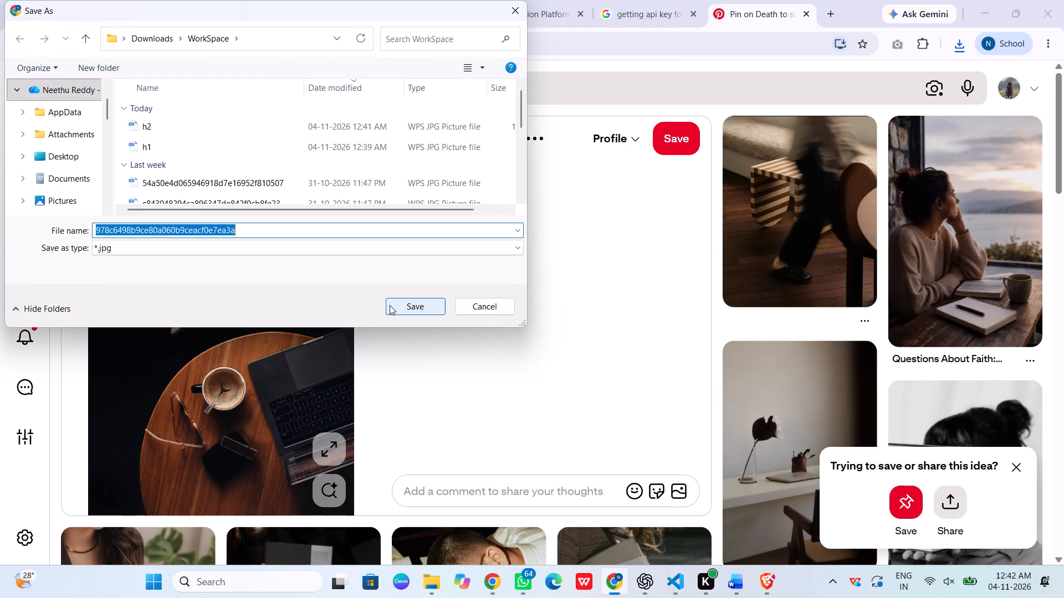
text(h3)
key(Return)
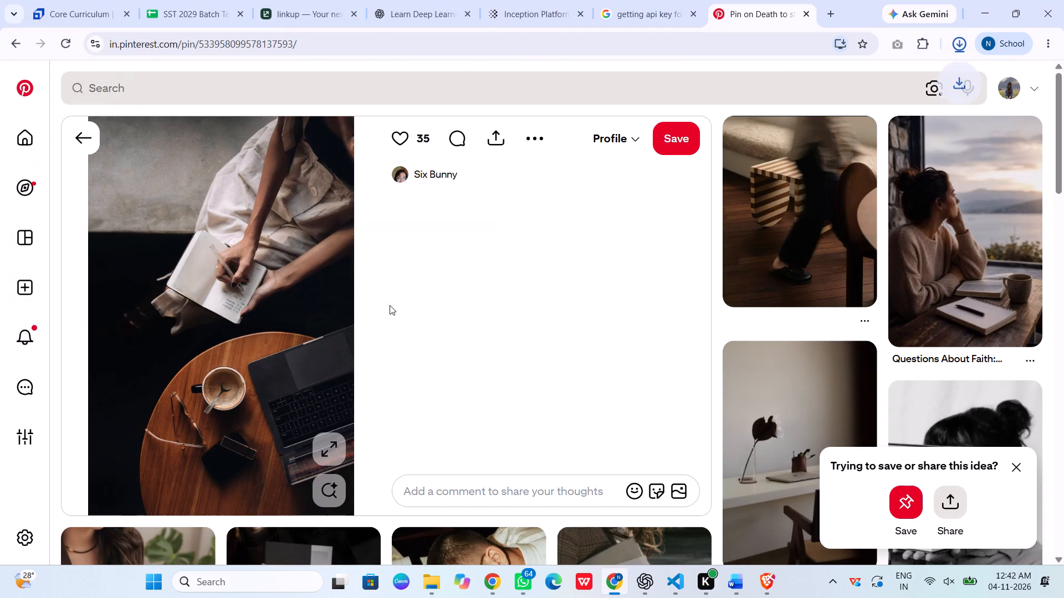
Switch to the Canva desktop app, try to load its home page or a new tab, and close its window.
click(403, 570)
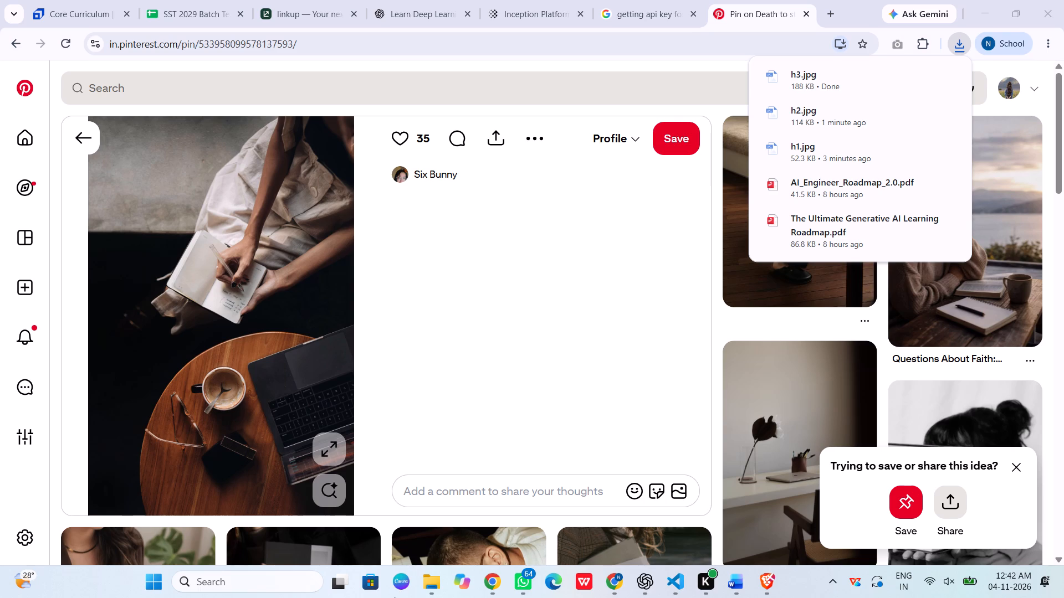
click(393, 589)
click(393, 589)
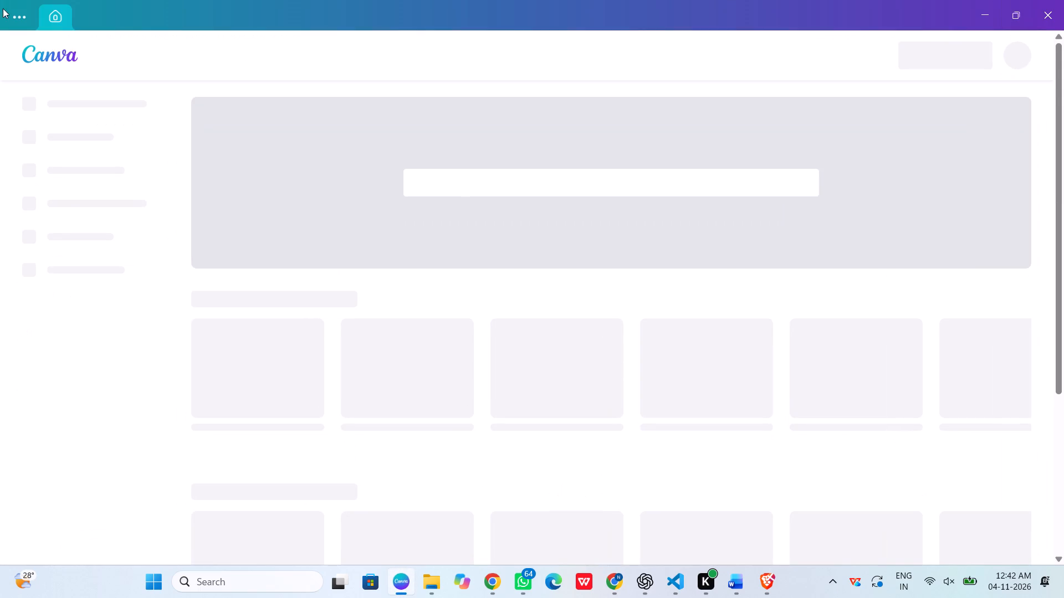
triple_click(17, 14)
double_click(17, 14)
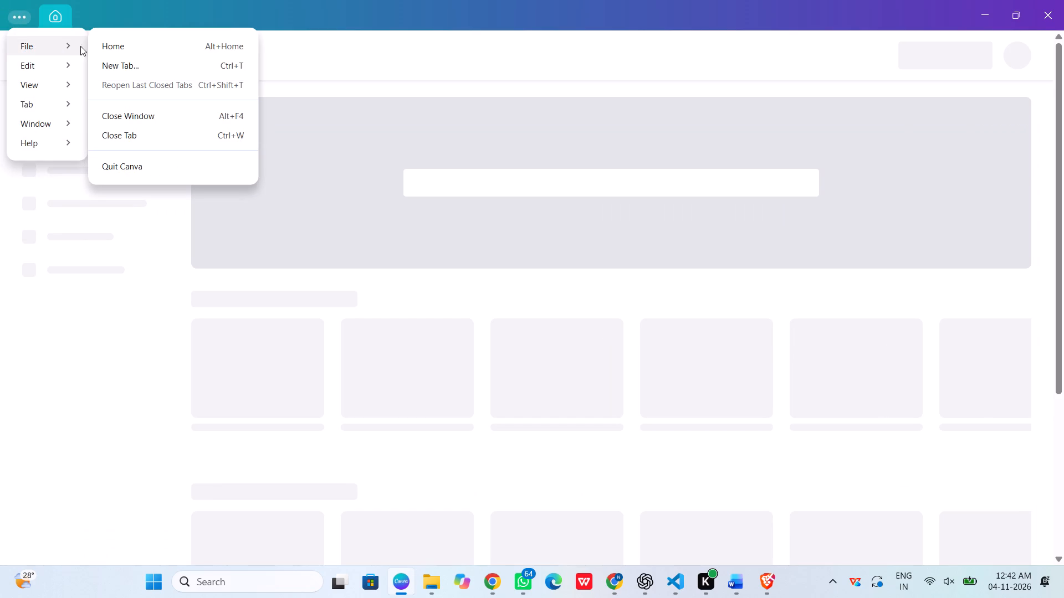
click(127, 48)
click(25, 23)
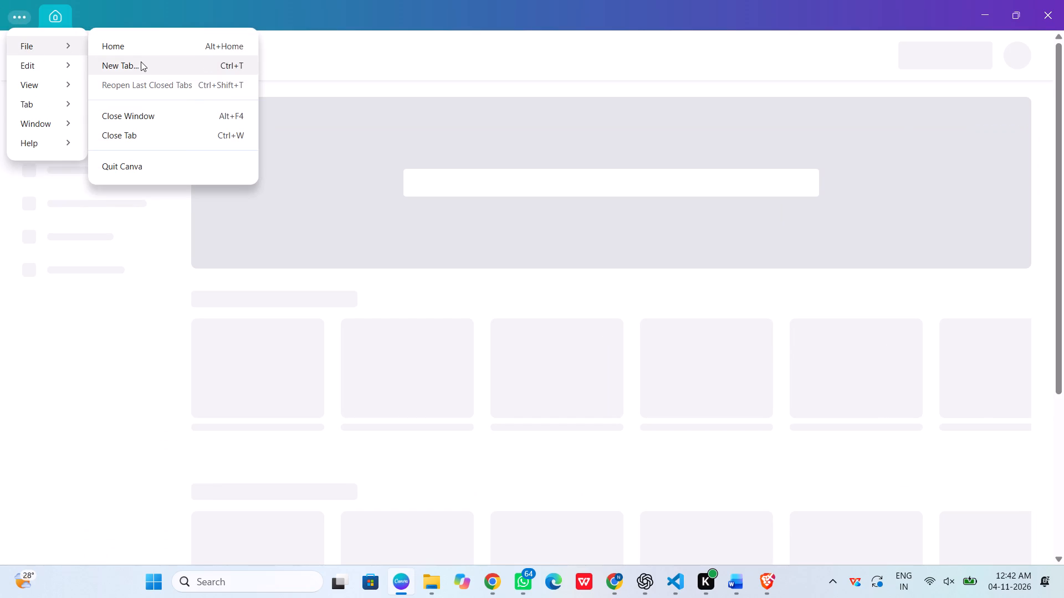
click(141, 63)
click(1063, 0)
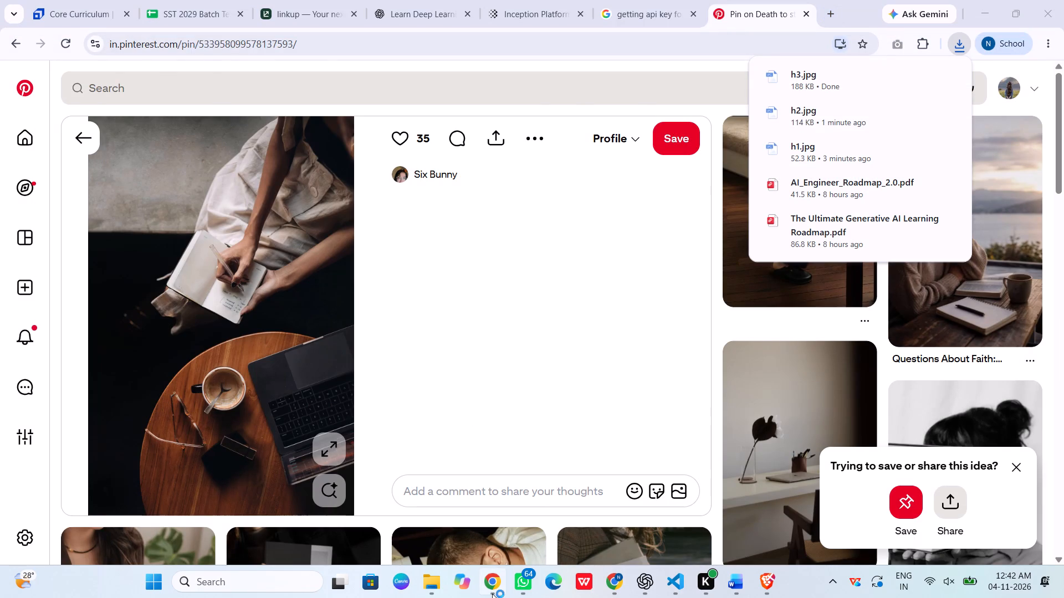
Switch to the other Chrome window and open Canva in a new browser tab.
click(492, 593)
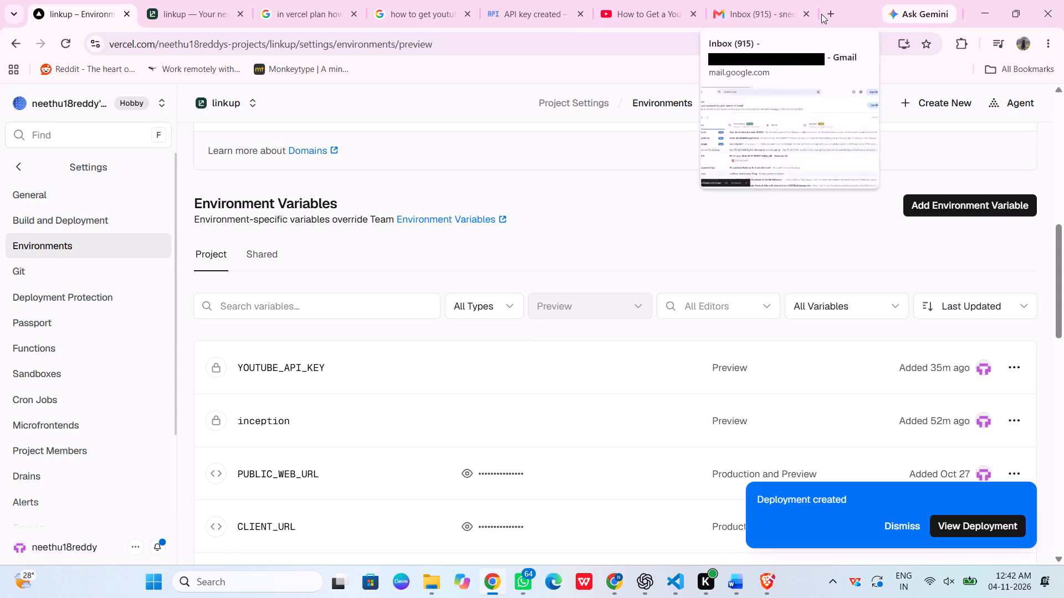
click(825, 14)
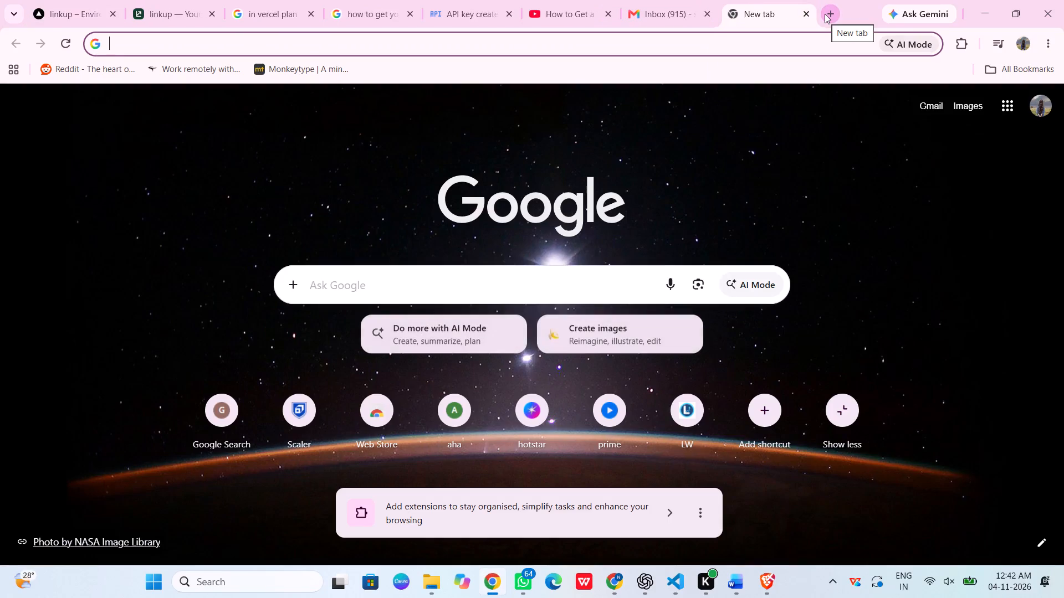
text(canva)
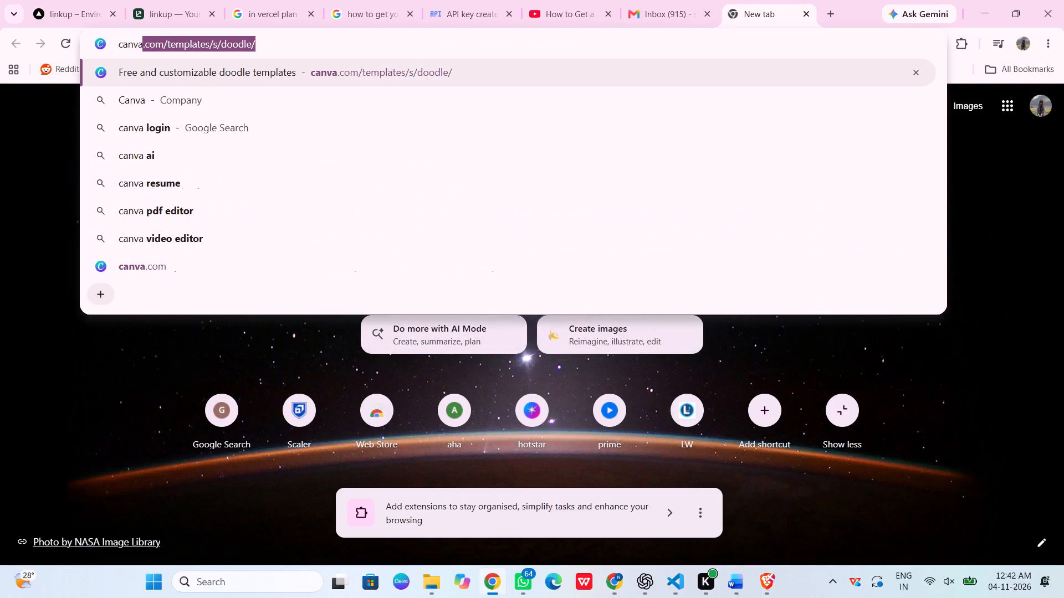
key(Return)
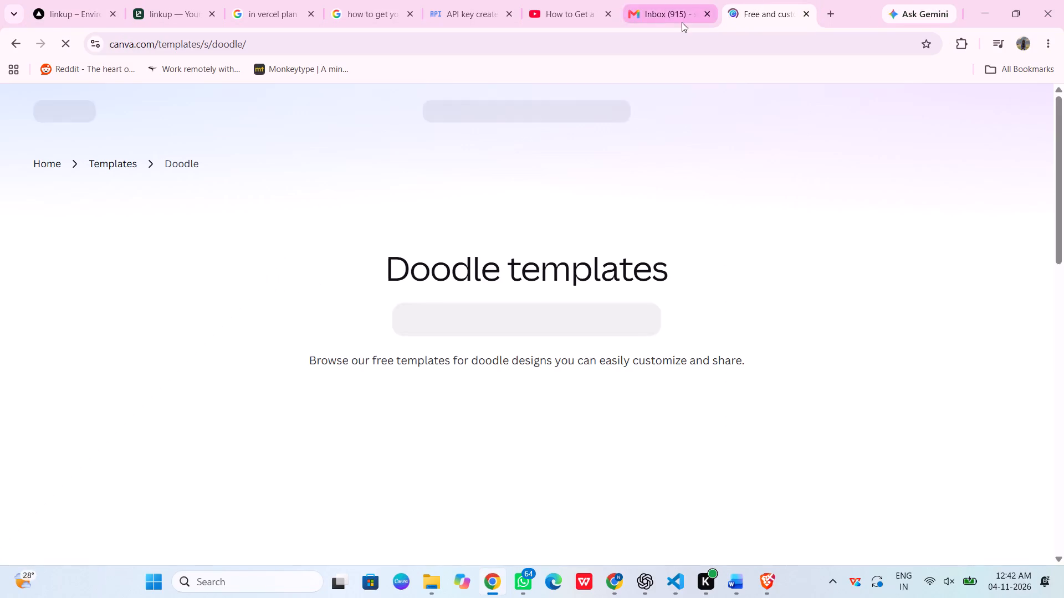
Replace the doodle templates address with canva.com to reach the Canva home page.
click(280, 42)
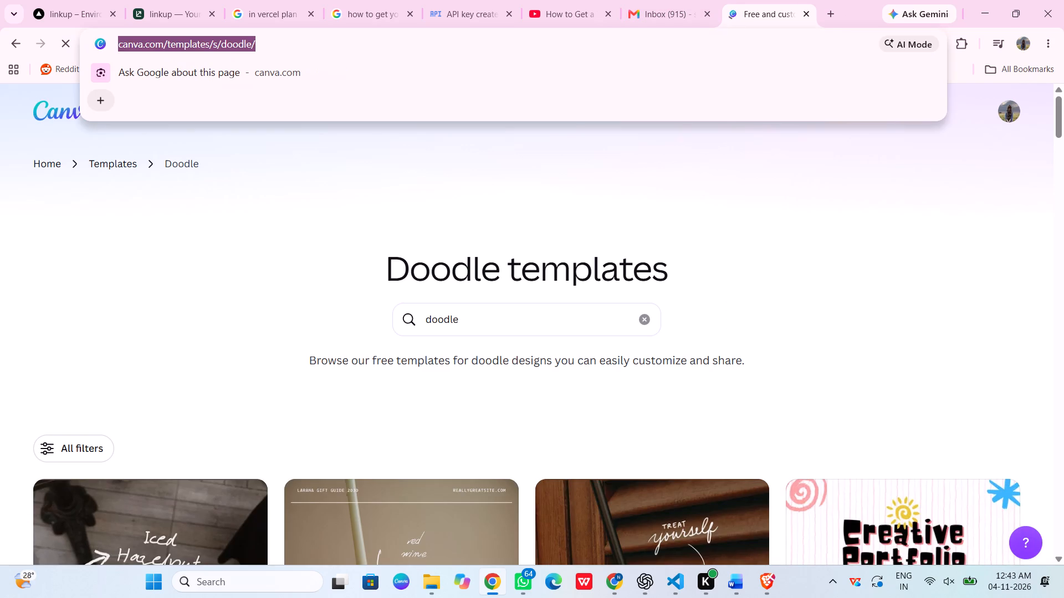
key(ctrl+BackSpace)
click(280, 42)
key(c)
text(anva.com)
key(Return)
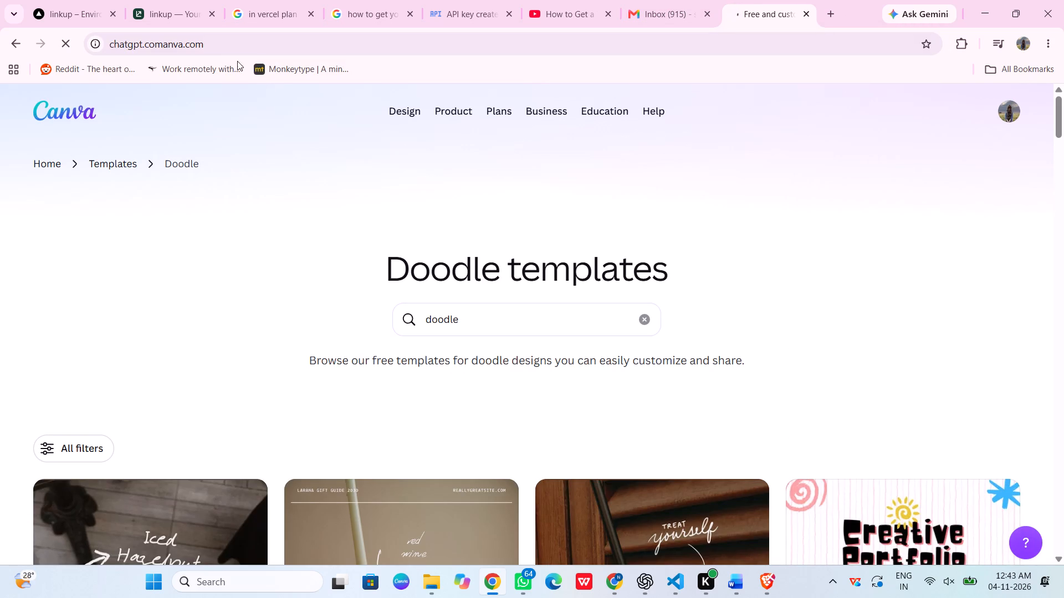
click(224, 49)
key(ctrl+a)
key(BackSpace)
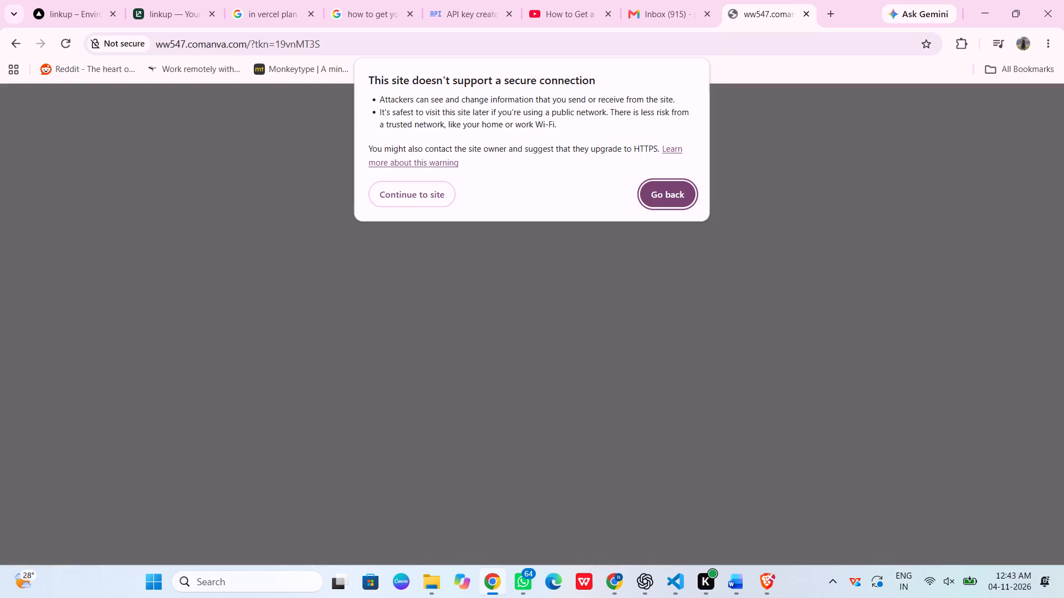
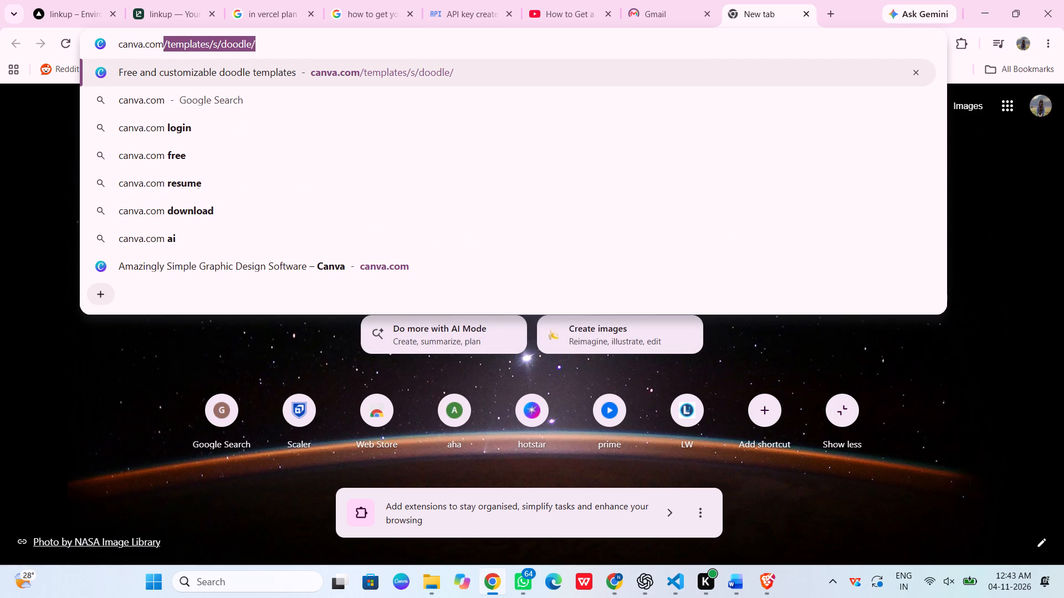
Remove the autocompleted doodle templates path from the canva.com address.
key(Right)
key(ctrl+BackSpace)
key(ctrl+BackSpace)
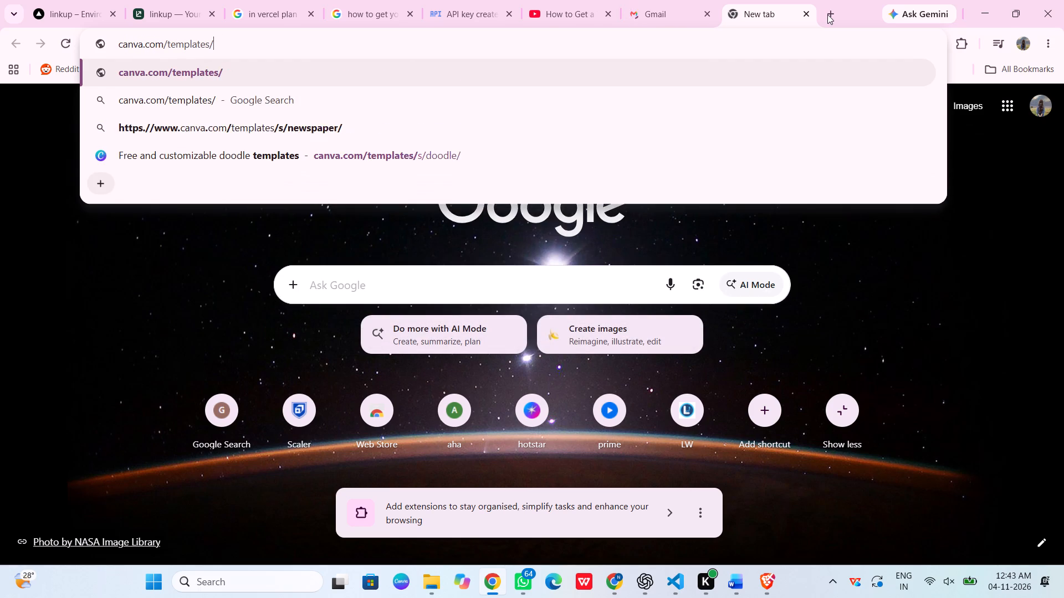
Complete the address as canva.com without the templates path and load the Canva home page.
key(ctrl+BackSpace)
key(ctrl+BackSpace)
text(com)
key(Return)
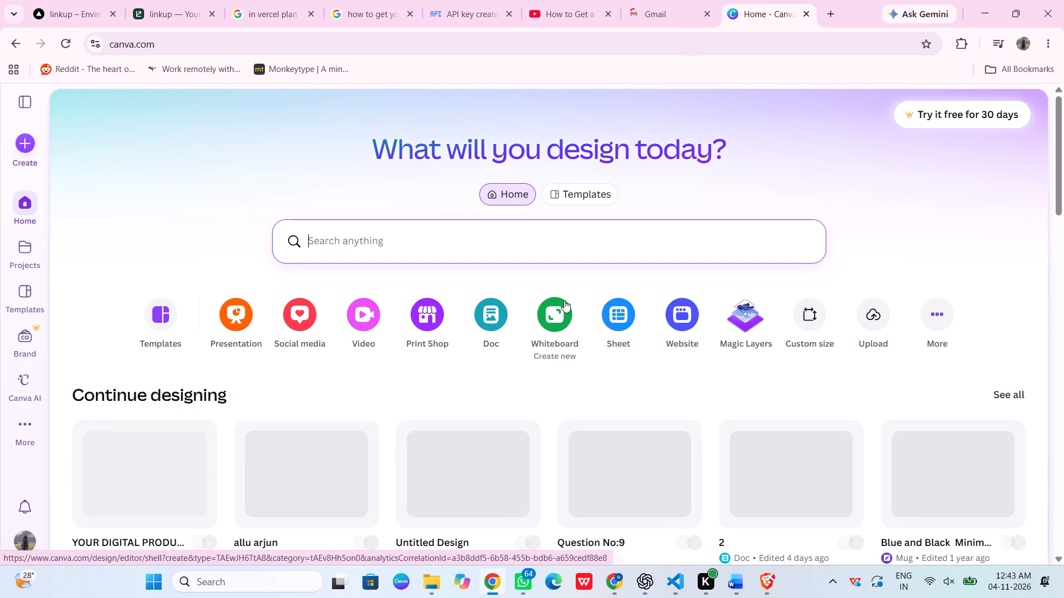
Create a new blank Instagram Post (4:5) design from the Instagram group of the social media design types.
click(28, 146)
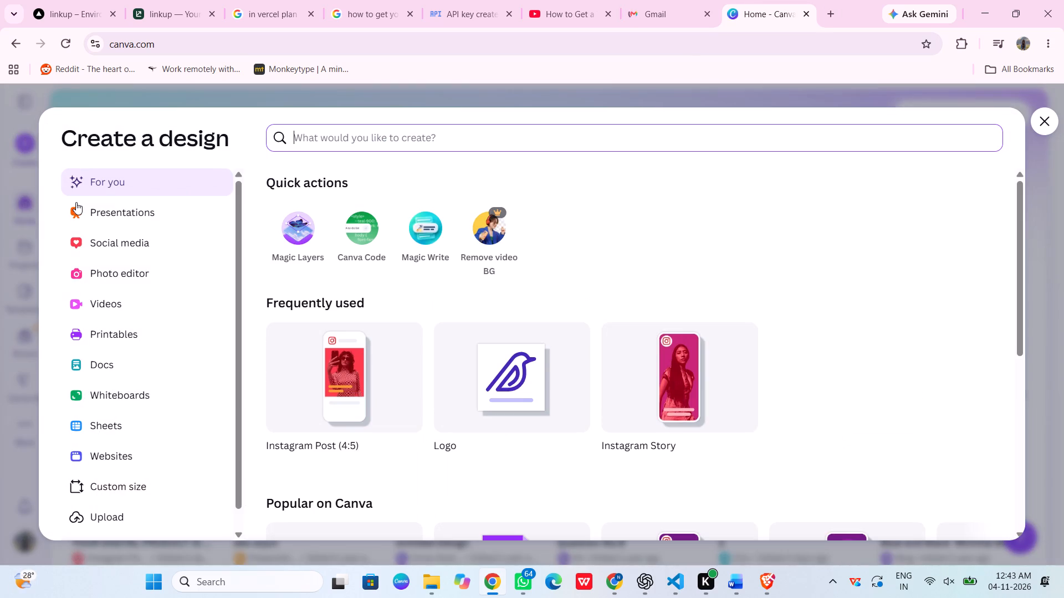
scroll(106, 251, down, 6)
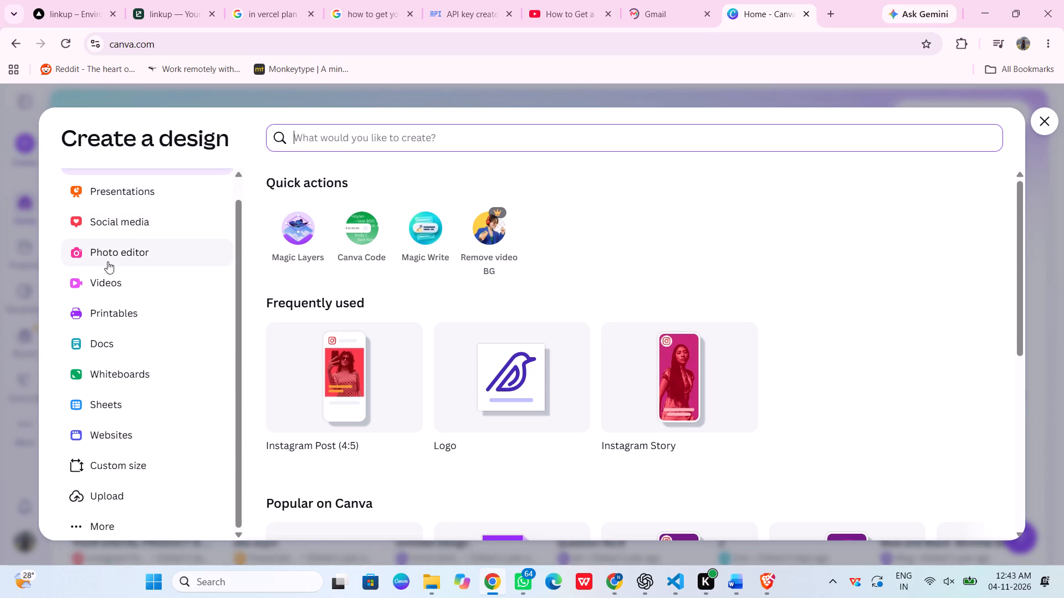
scroll(103, 342, up, 3)
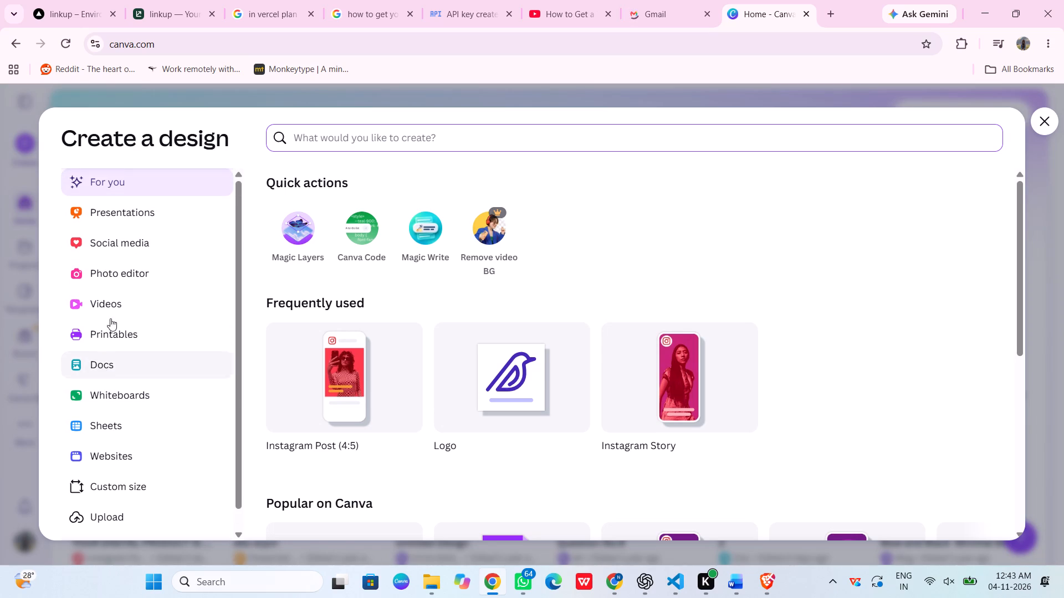
click(132, 242)
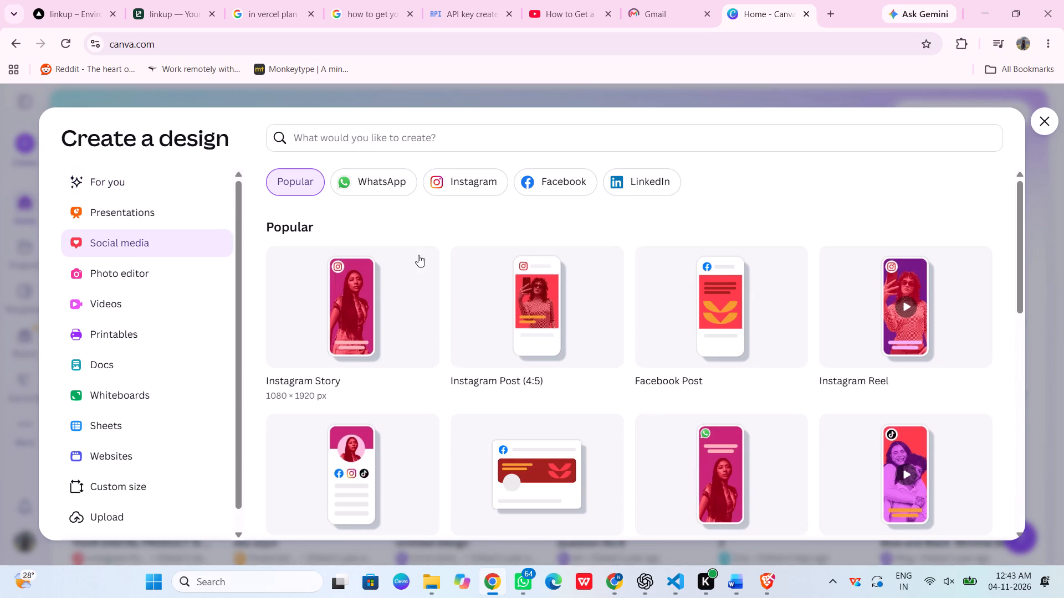
click(463, 187)
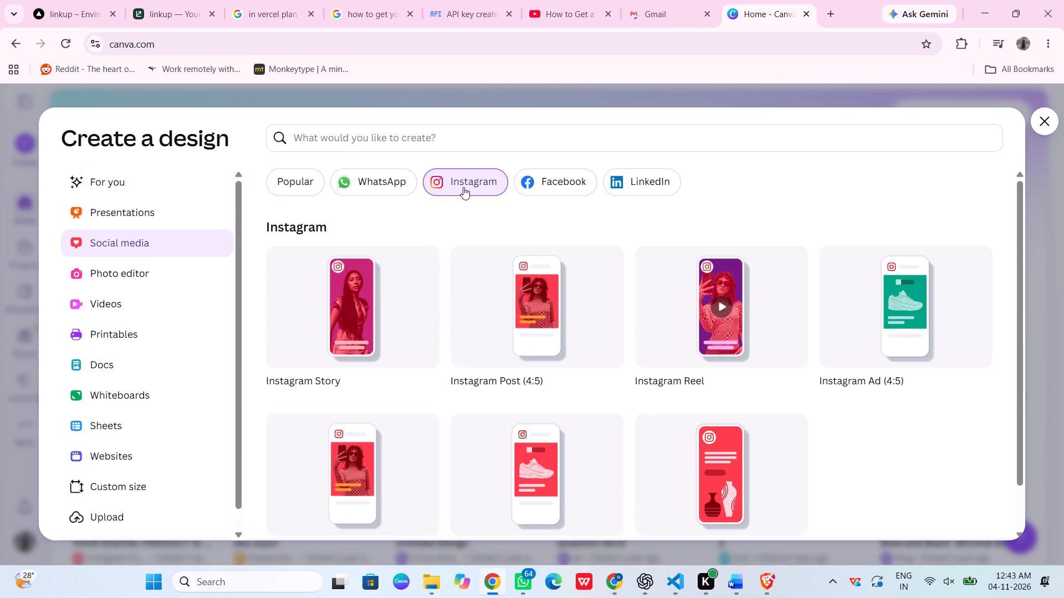
scroll(674, 400, down, 4)
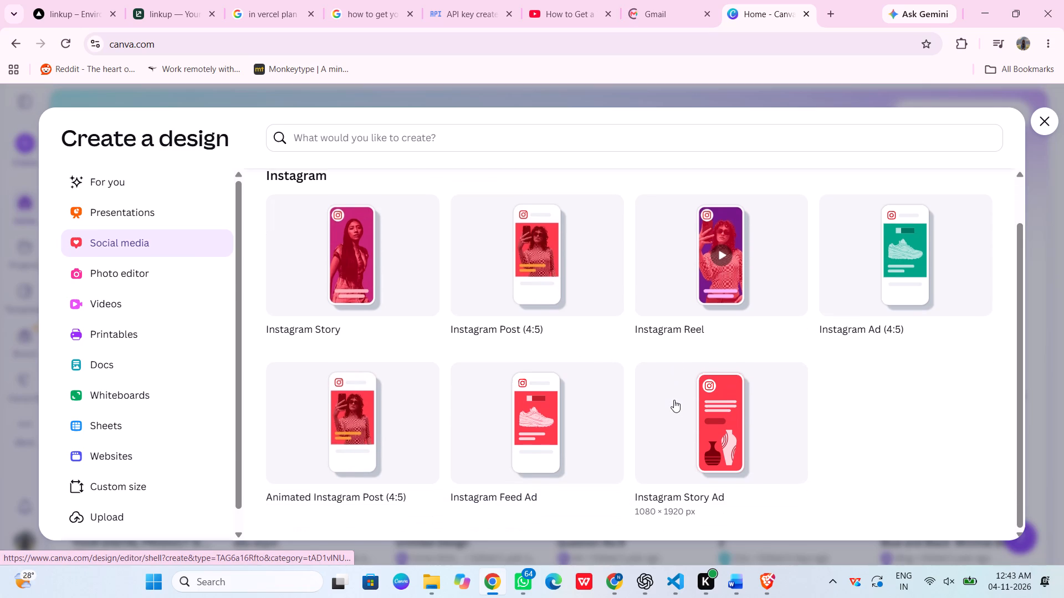
scroll(674, 399, down, 3)
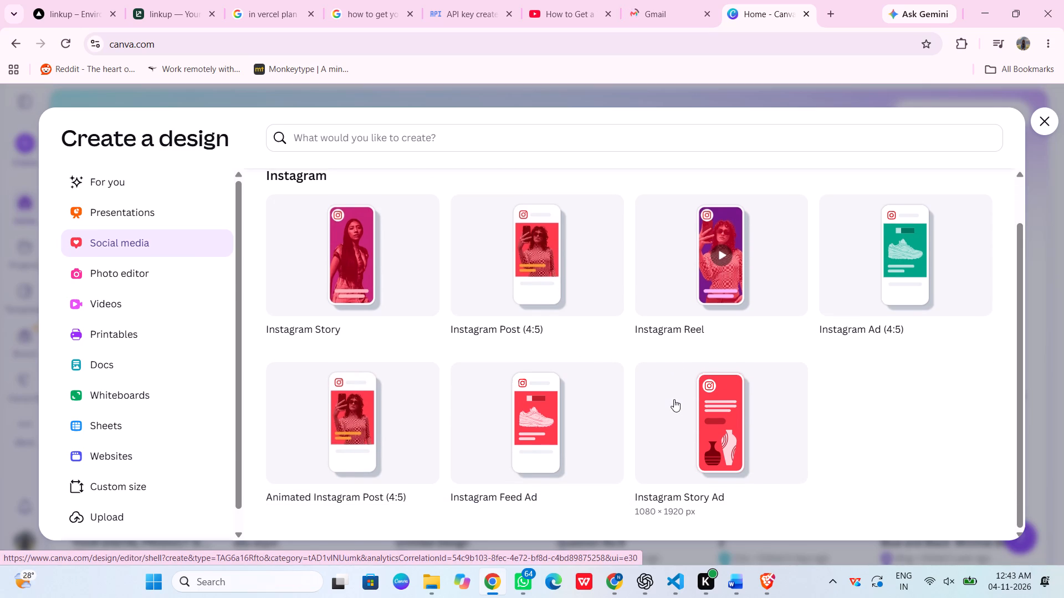
scroll(674, 399, up, 4)
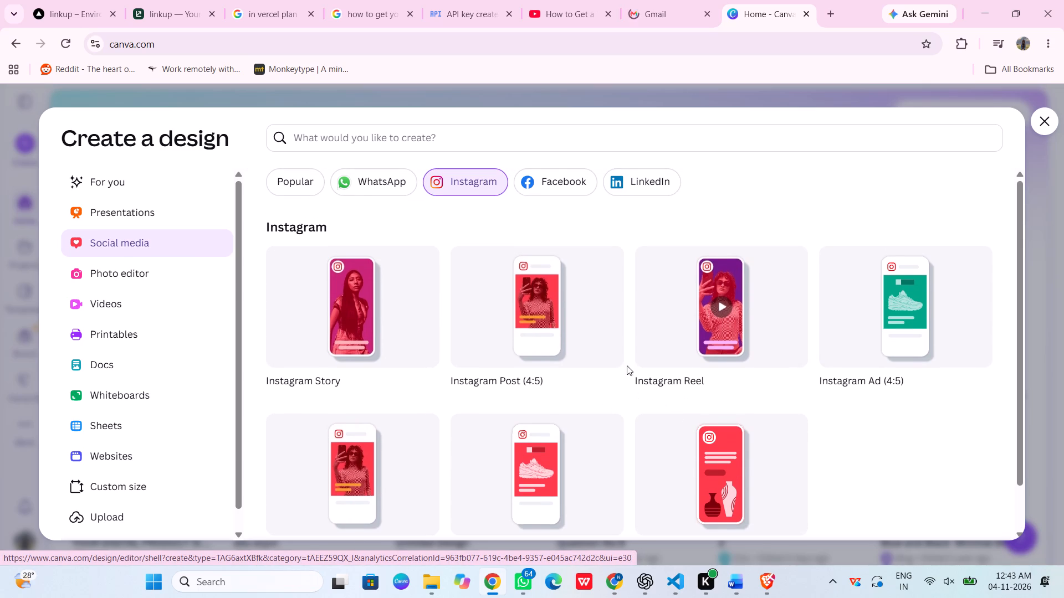
click(574, 346)
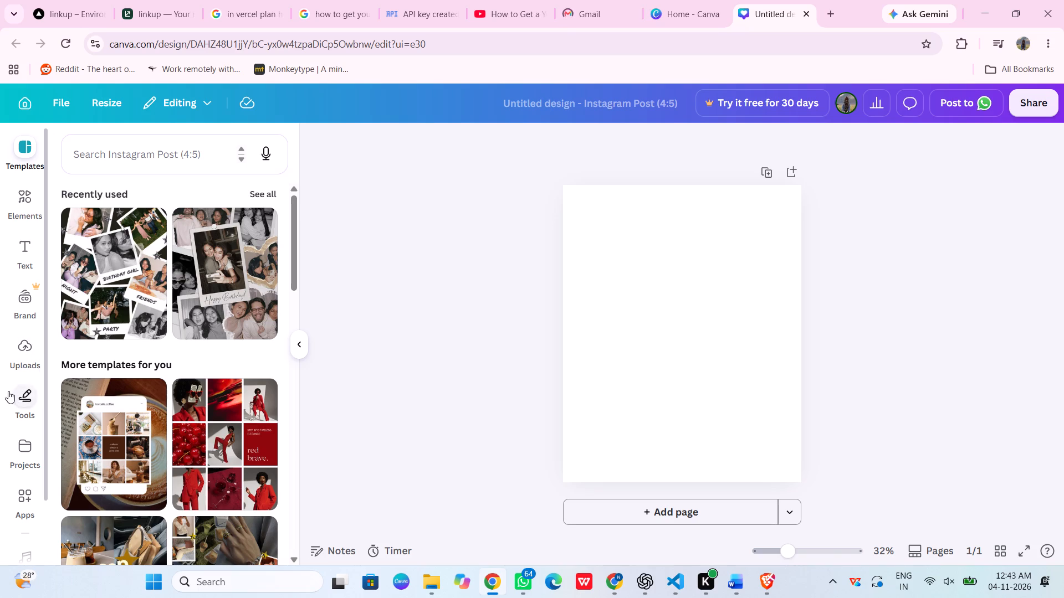
Add the circular frame from the basic shapes in the Frames element category to the blank page.
click(32, 209)
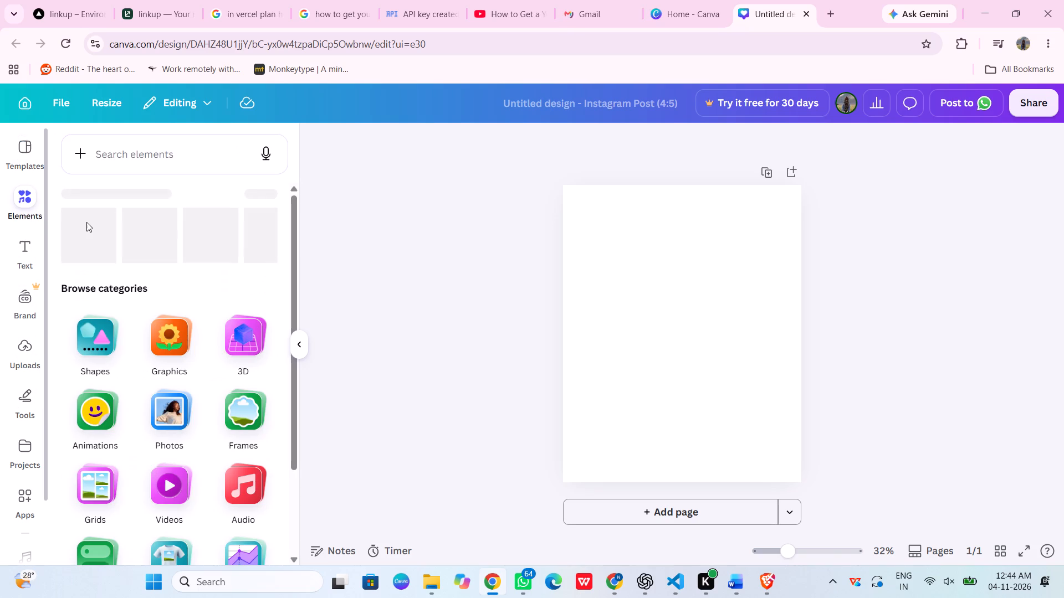
scroll(122, 415, down, 1)
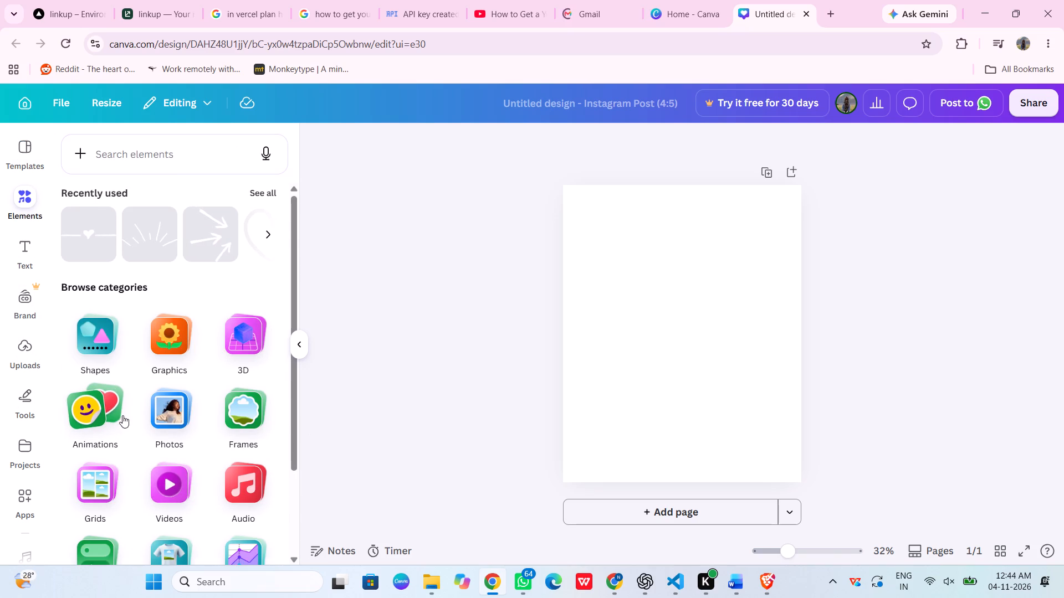
scroll(122, 415, down, 6)
scroll(122, 415, up, 1)
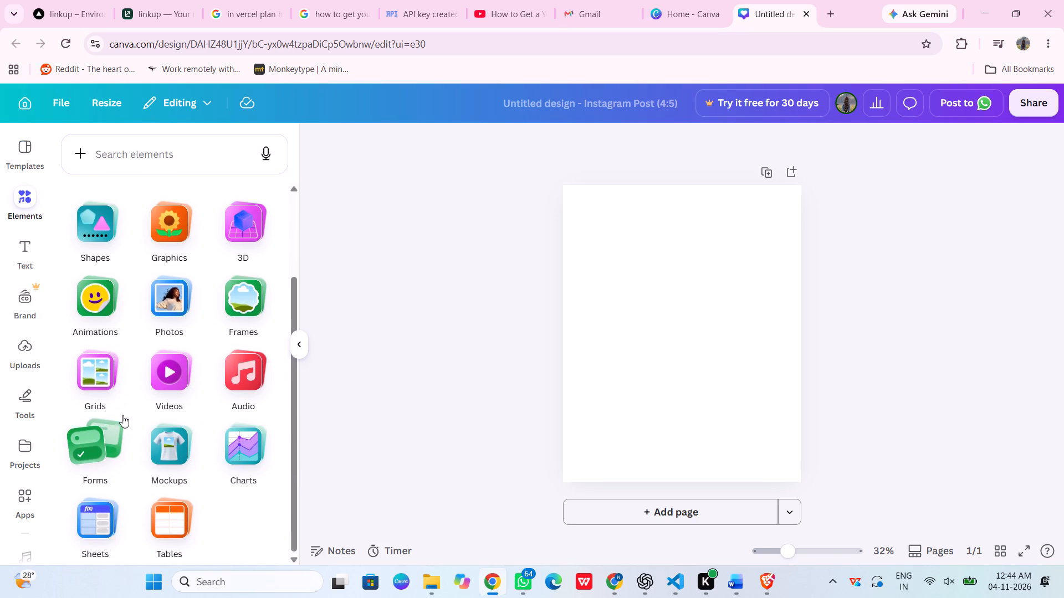
scroll(122, 415, up, 1)
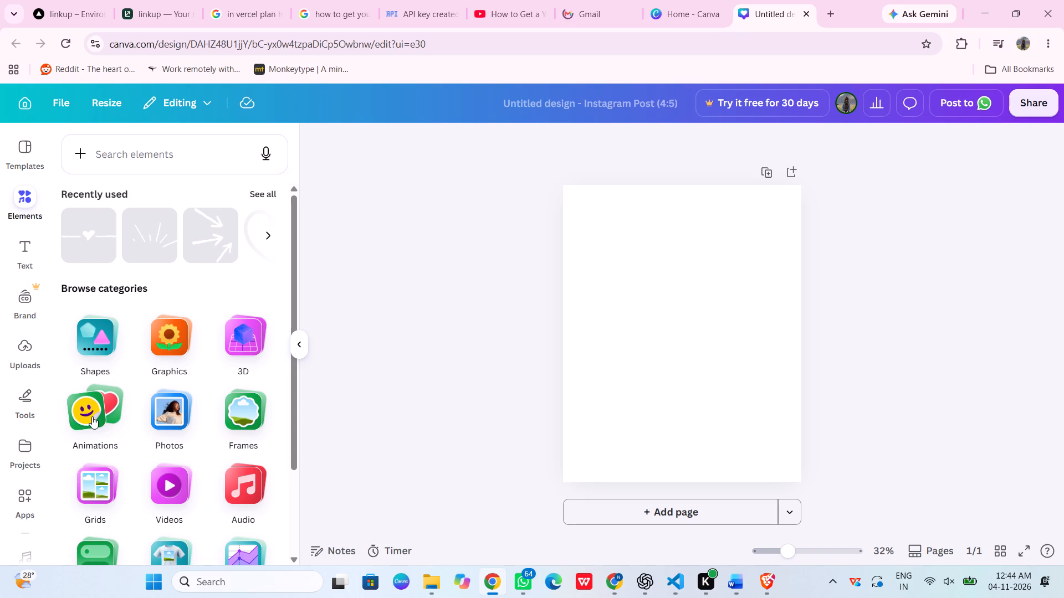
click(239, 414)
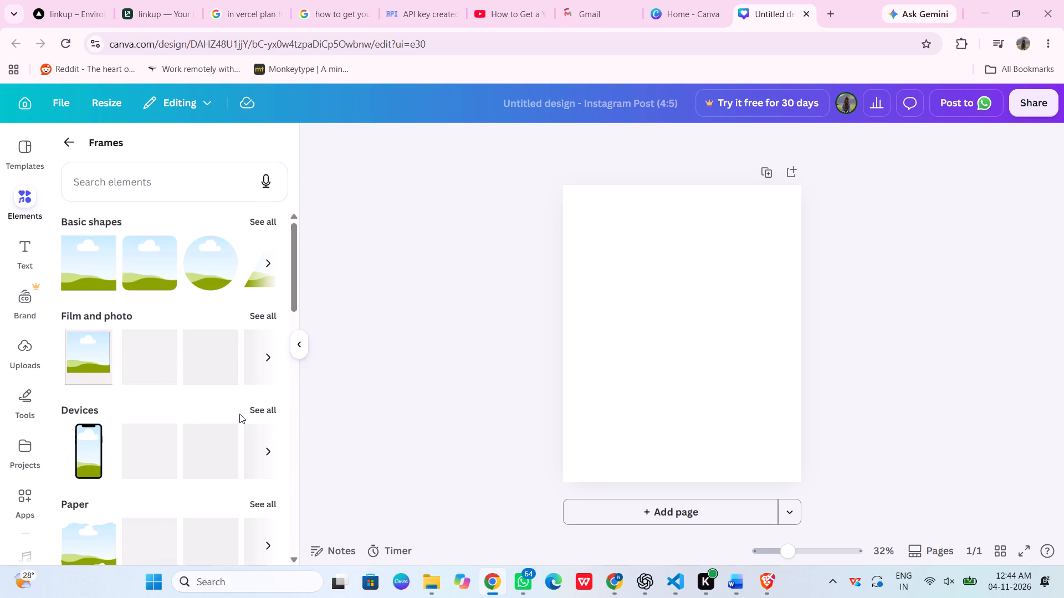
click(207, 260)
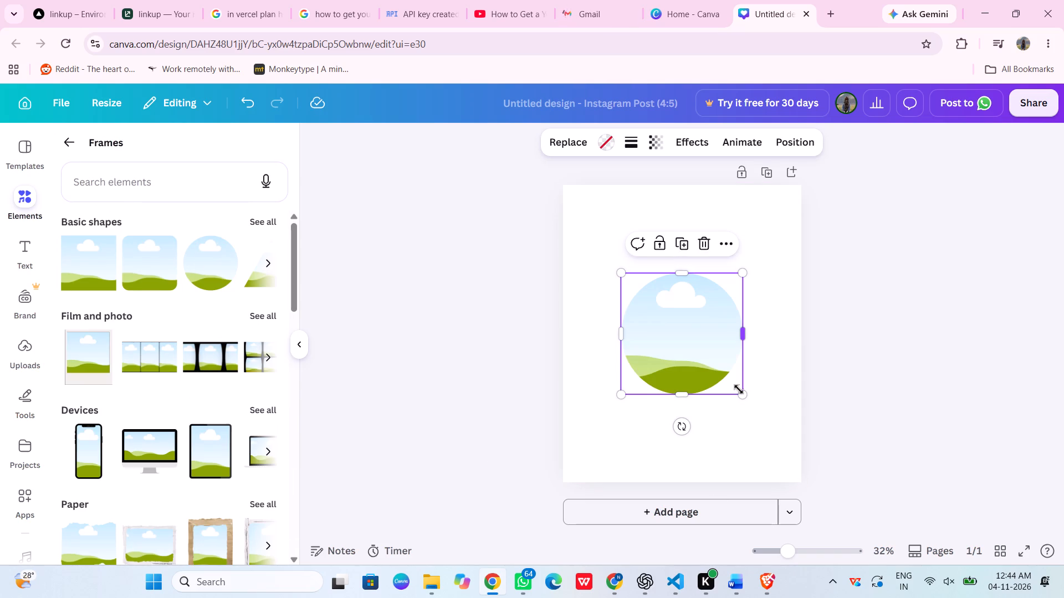
Enlarge the circular frame, centre it on the page, and return to the main element categories.
shift+drag(742, 396, 772, 427)
click(854, 388)
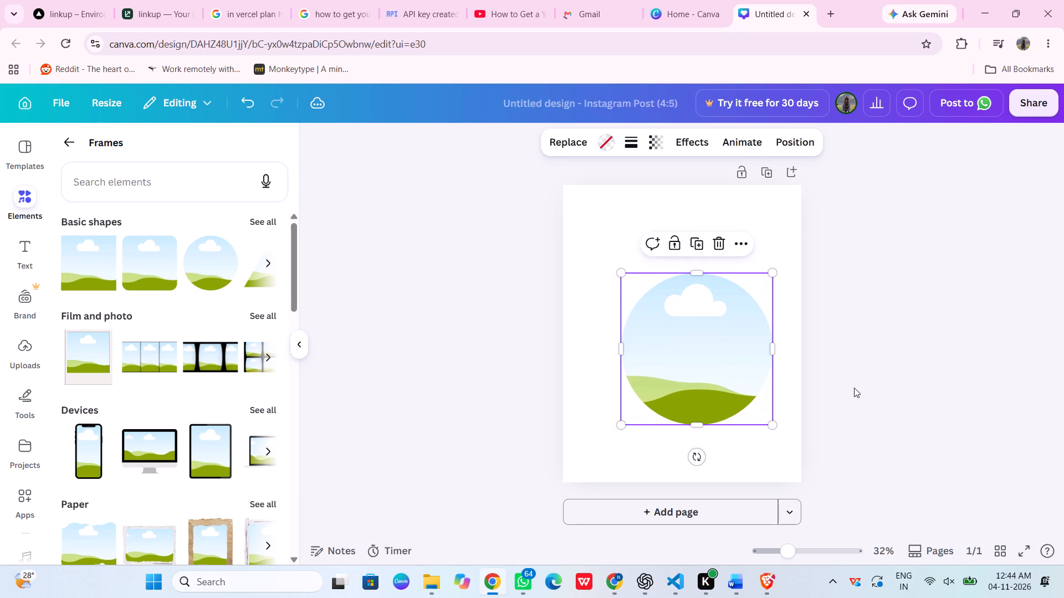
drag(679, 353, 667, 340)
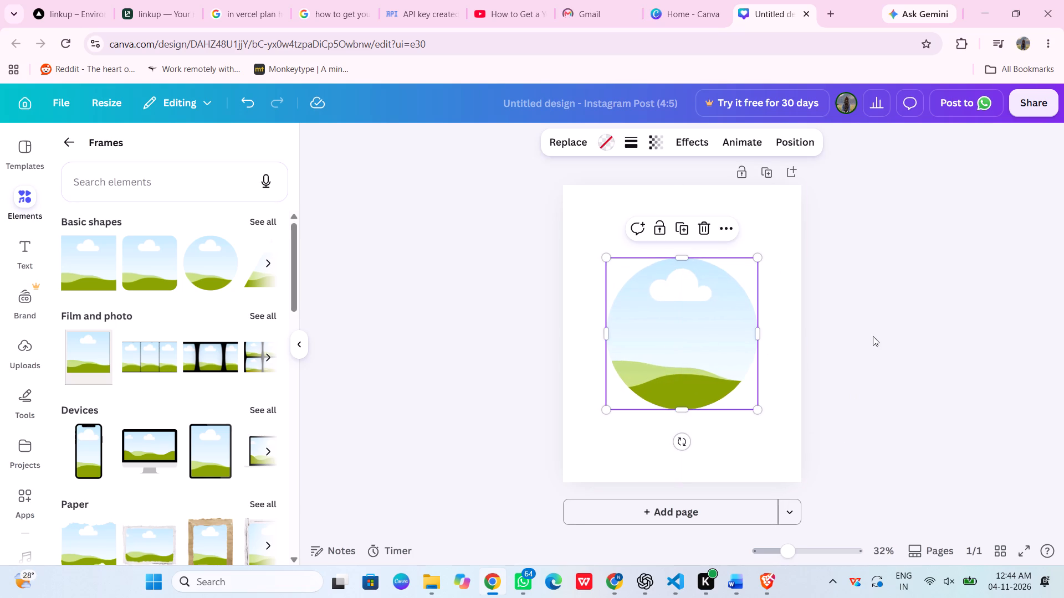
click(857, 374)
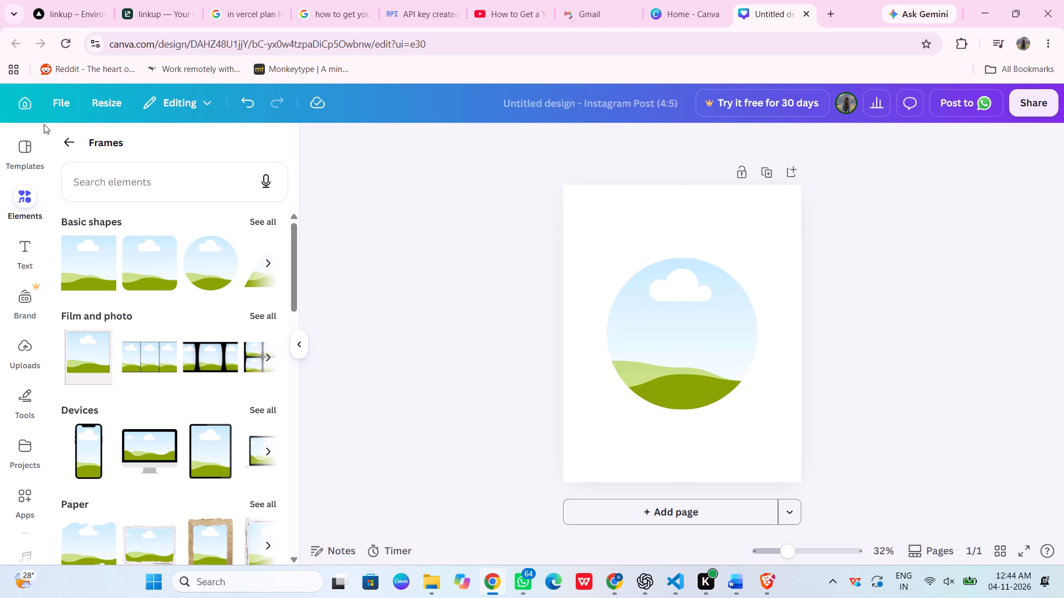
click(73, 136)
click(73, 136)
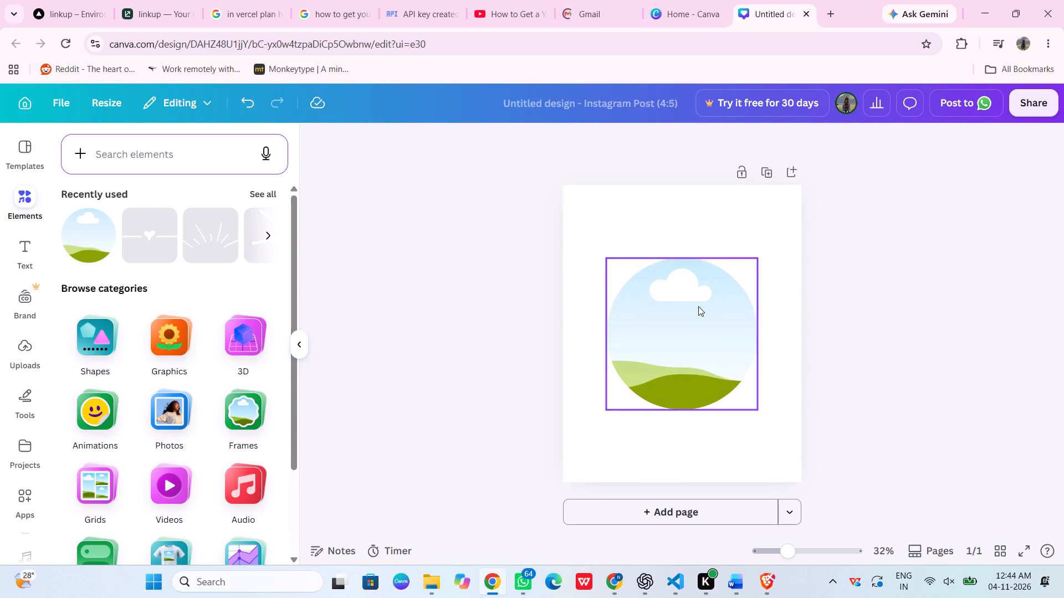
Select the circular frame and switch to the Downloads folder in File Explorer.
click(705, 312)
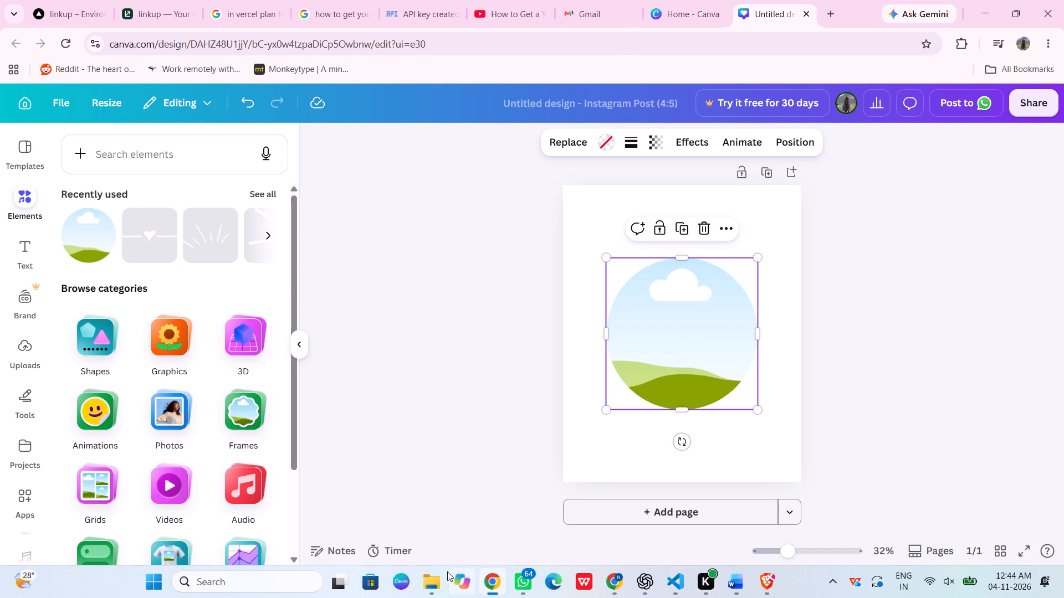
click(442, 575)
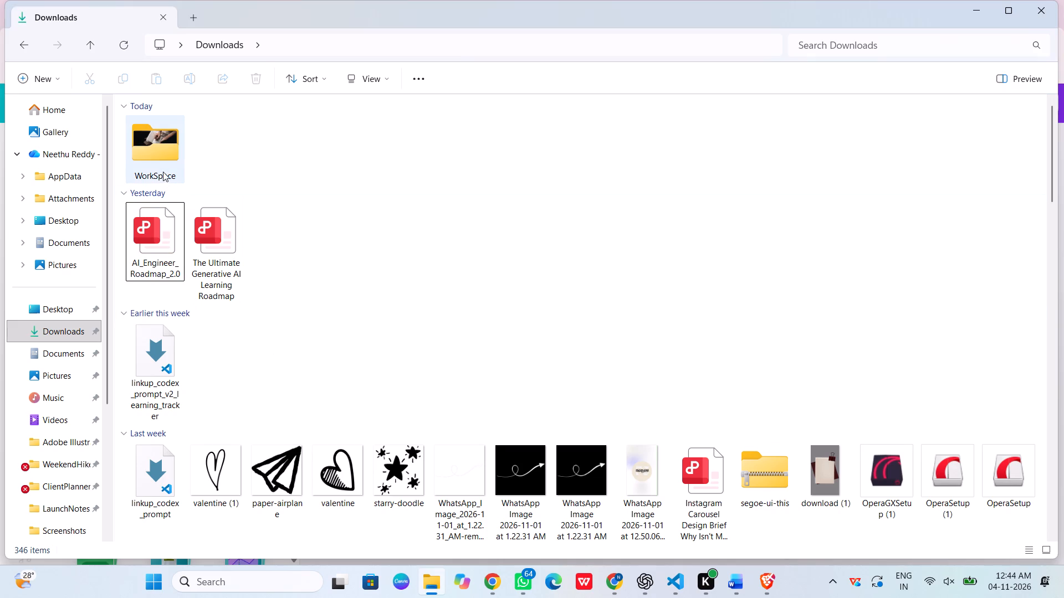
Copy the h1 image from the WorkSpace folder in Downloads and place it in the circular frame of the Canva design.
click(70, 328)
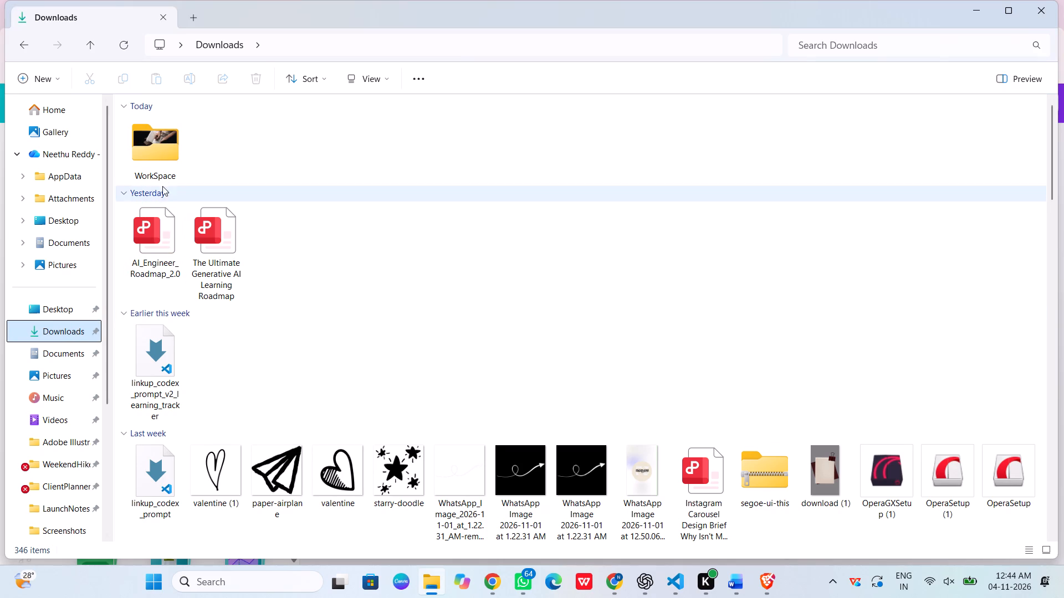
double_click(162, 164)
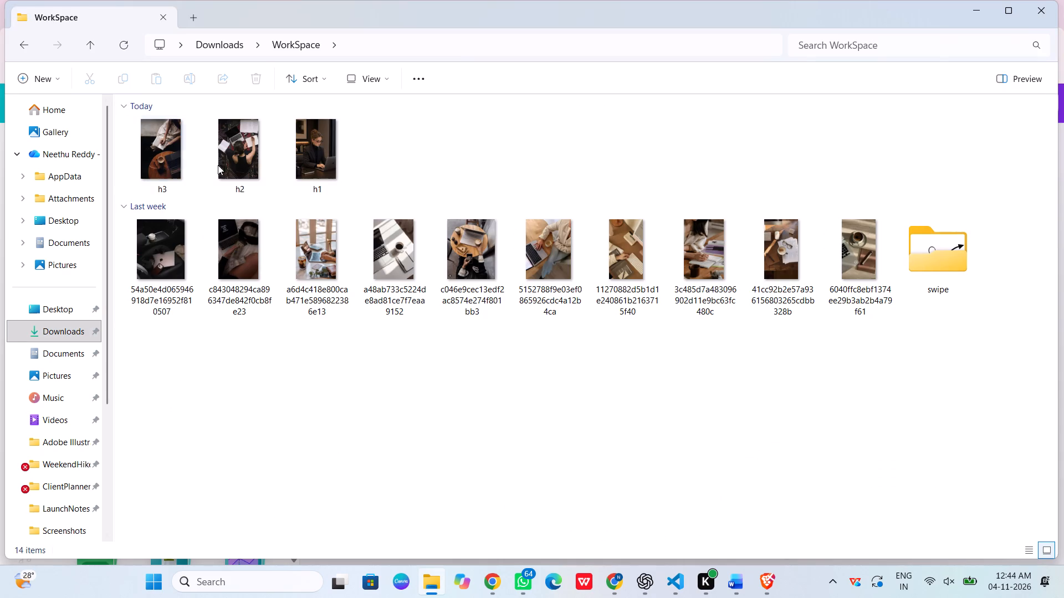
click(299, 161)
key(ctrl+c)
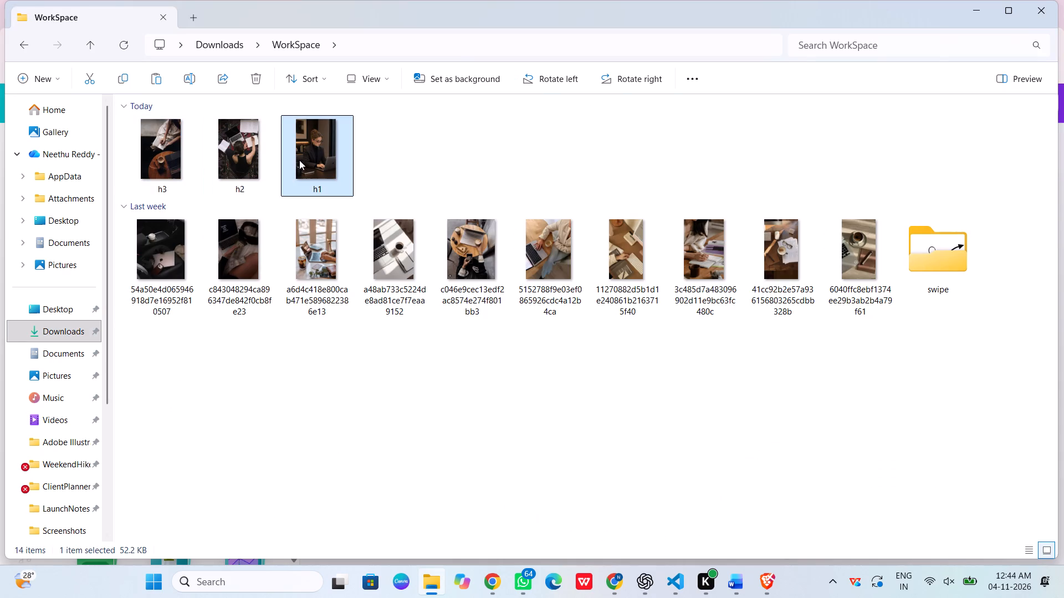
click(974, 12)
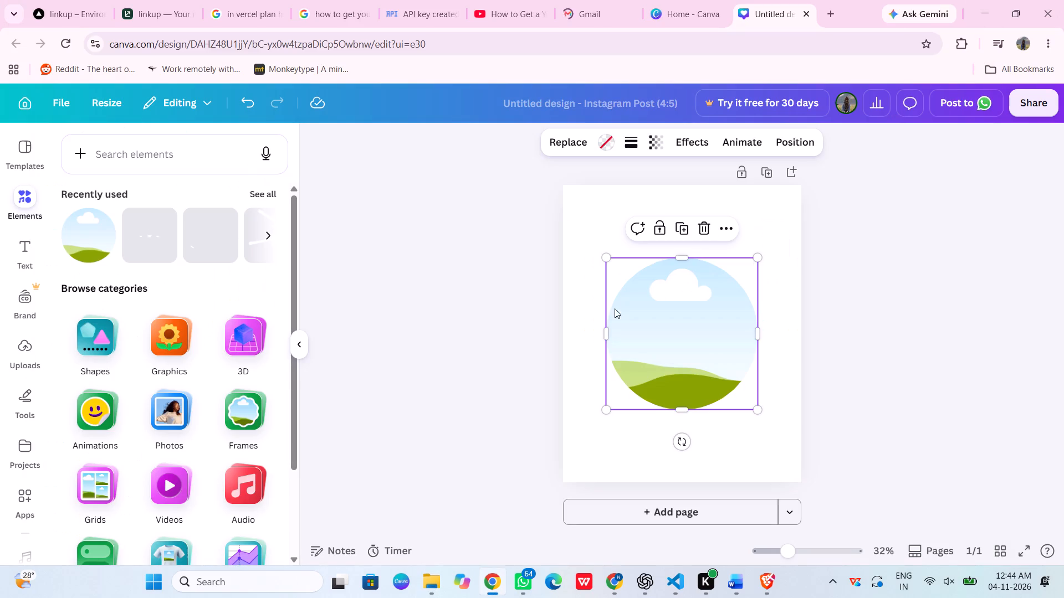
key(ctrl+v)
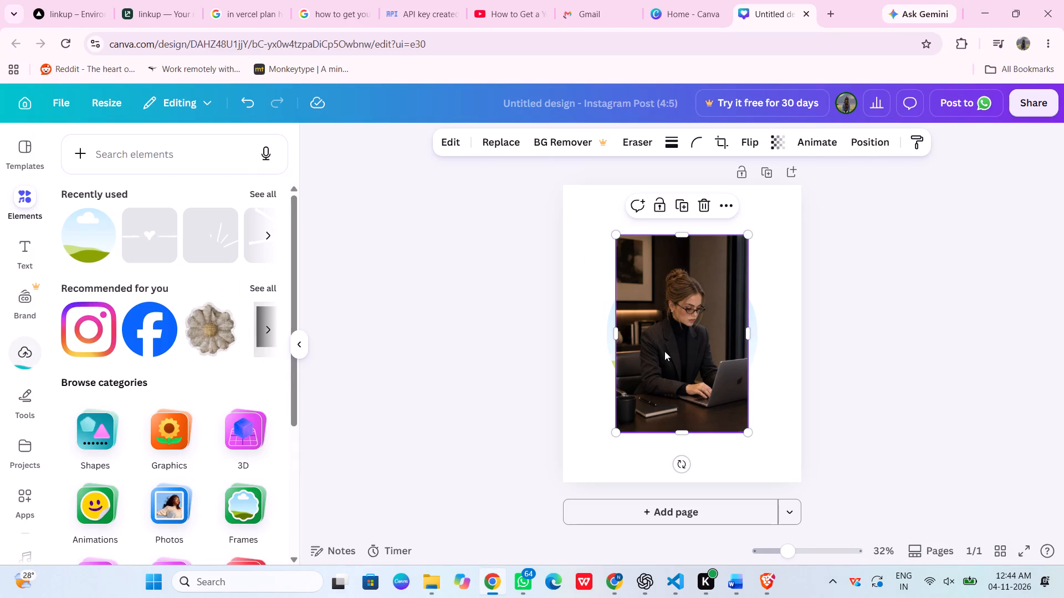
click(877, 344)
drag(687, 335, 700, 338)
click(953, 413)
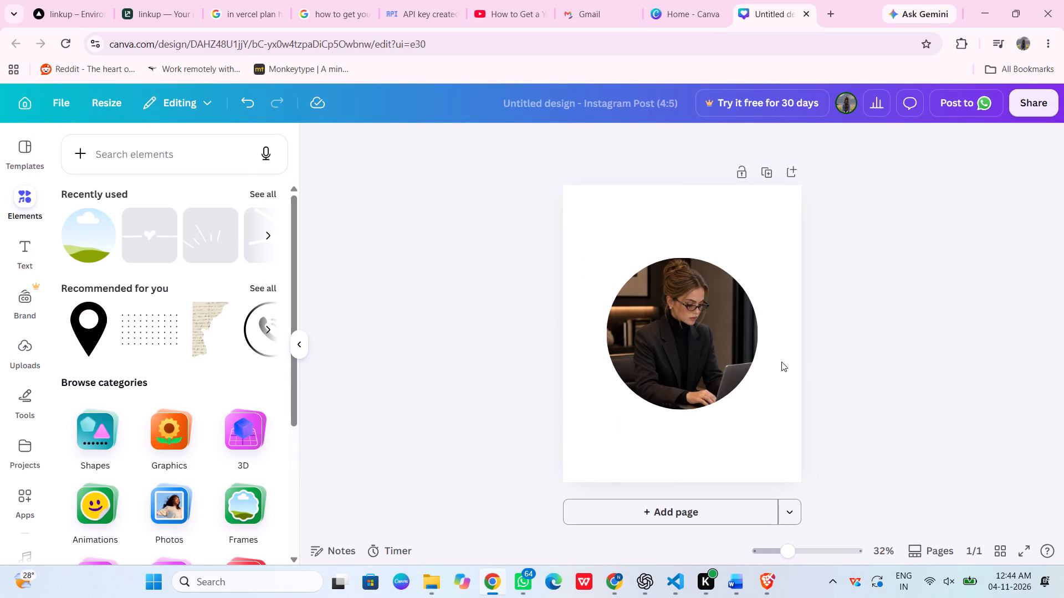
Scale down the businesswoman photo inside its circular frame while cropping.
click(699, 348)
double_click(699, 348)
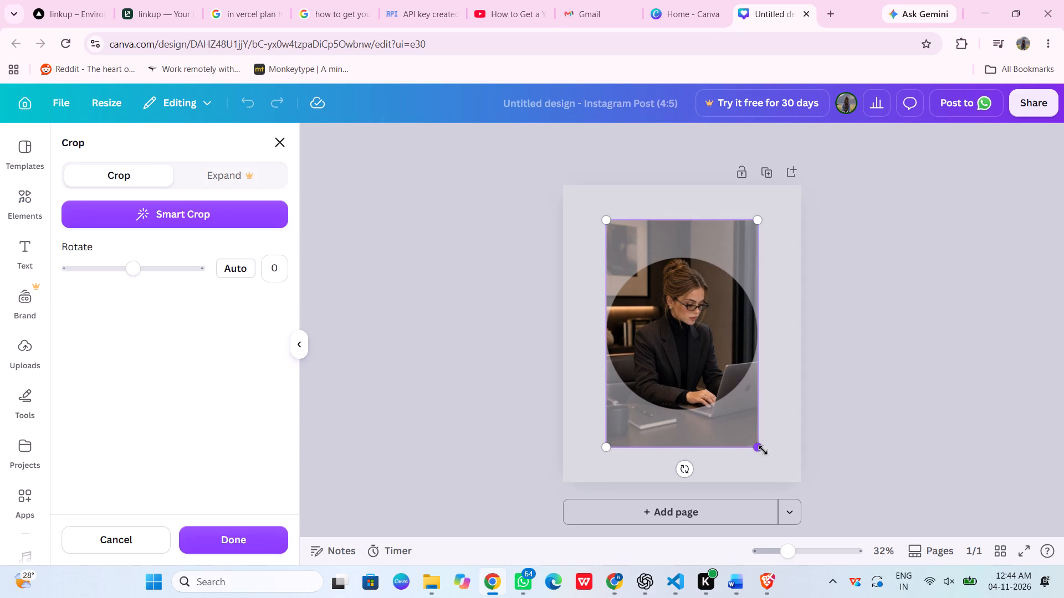
drag(763, 450, 734, 406)
shift+drag(759, 448, 746, 438)
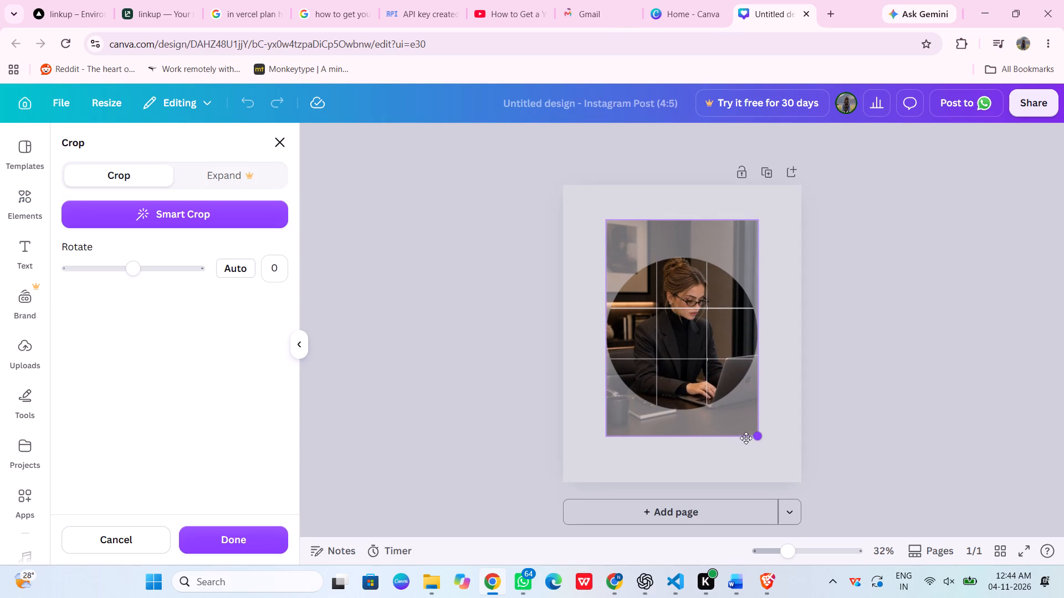
shift+drag(746, 438, 745, 439)
key(ctrl+z)
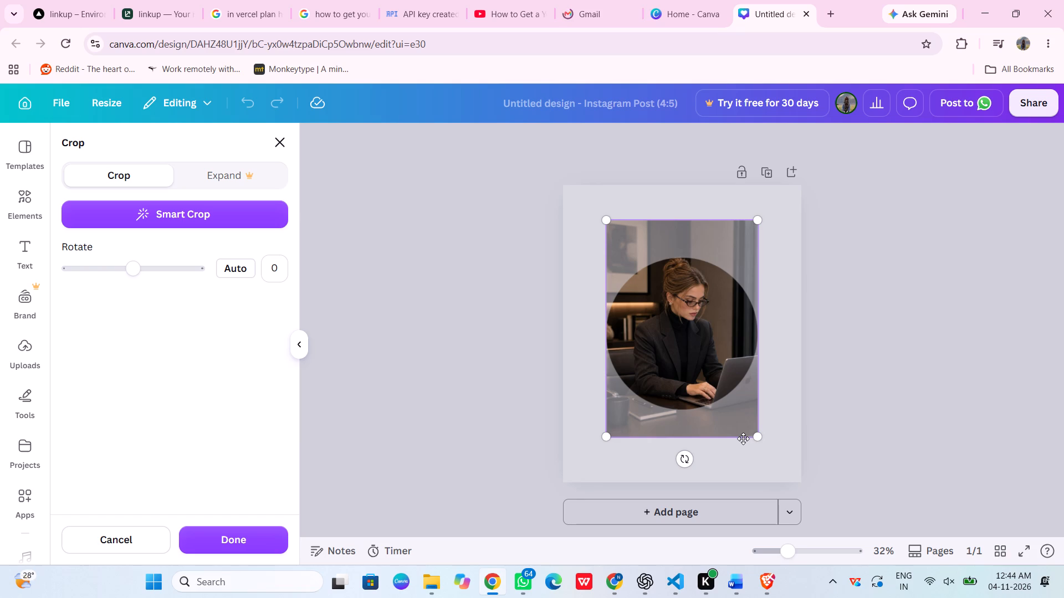
key(ctrl+z)
key(ctrl+z)
key(ctrl+z)
key(ctrl+z)
key(ctrl+z)
shift+drag(754, 436, 746, 432)
click(823, 355)
Reopen the crop of the businesswoman photo and reposition the photo within its circular frame.
double_click(672, 338)
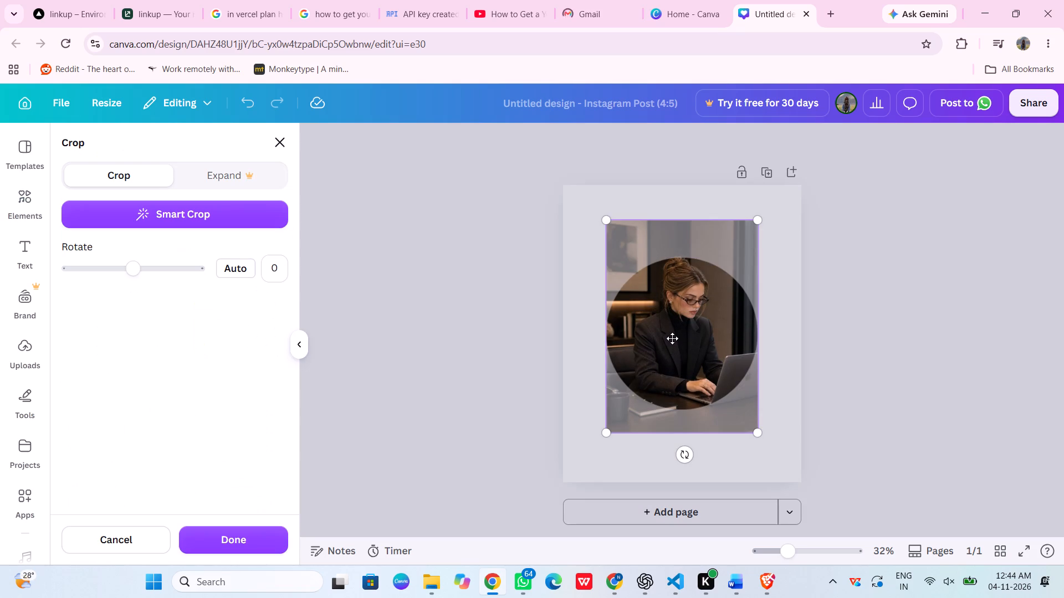
drag(681, 327, 669, 348)
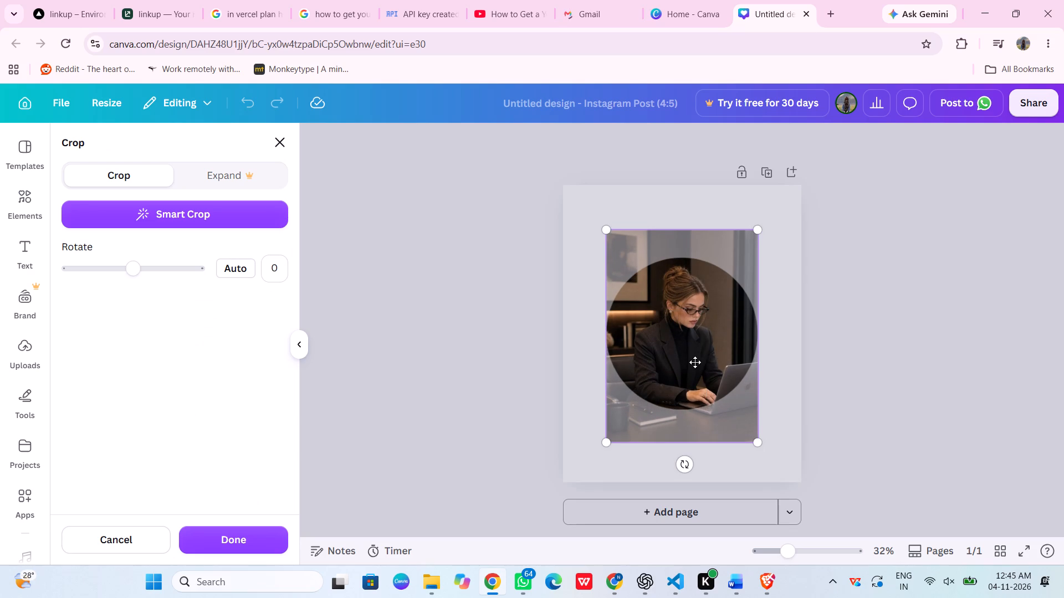
drag(695, 362, 674, 344)
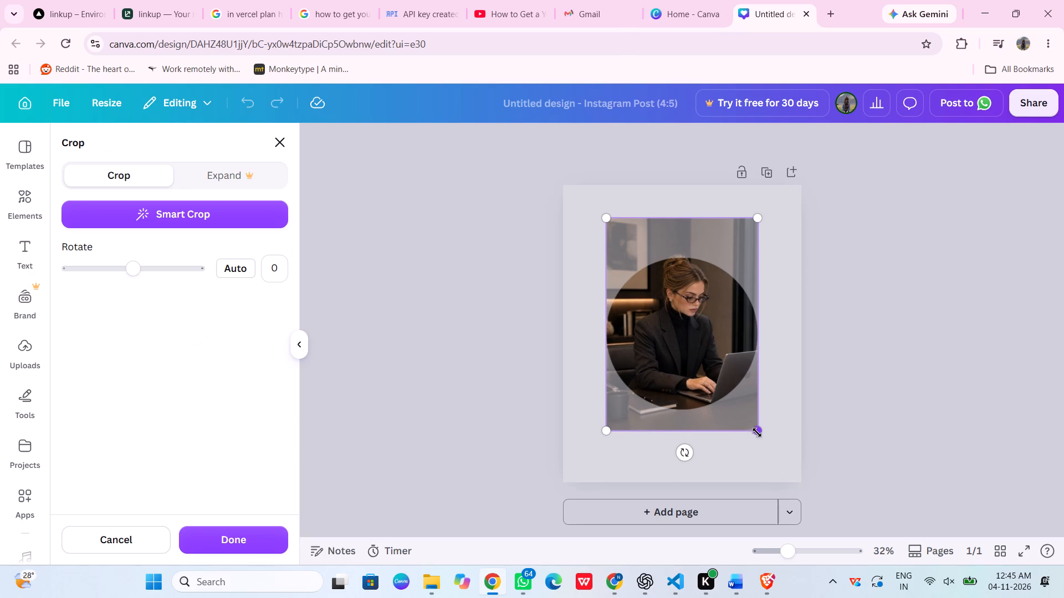
Scale down the businesswoman photo within its circular frame from its lower corner and finish the crop.
drag(758, 432, 731, 397)
drag(758, 431, 727, 397)
click(865, 385)
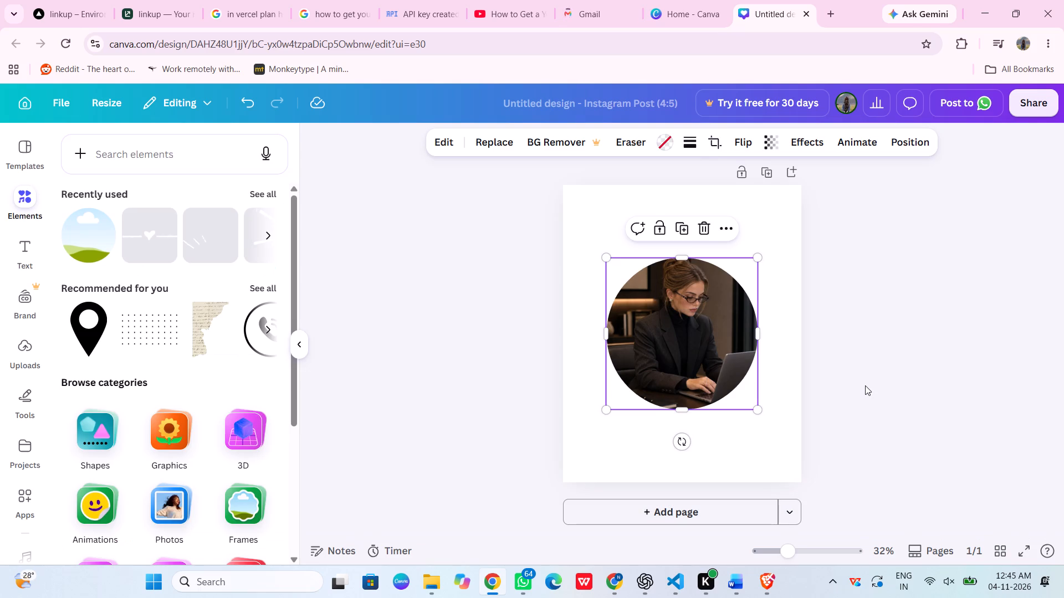
click(865, 385)
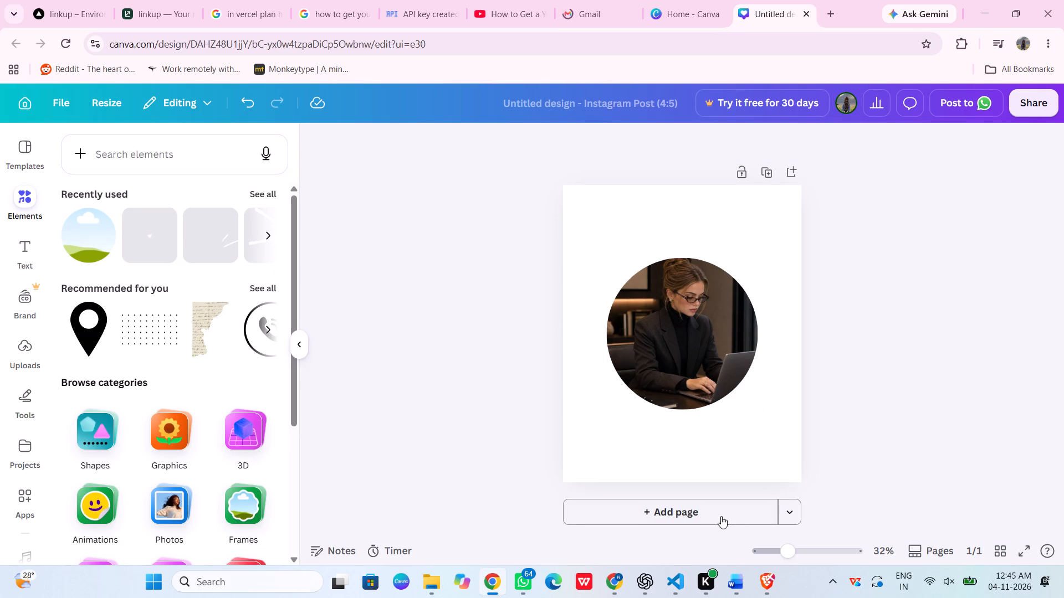
Add a second page with a circular frame and enlarge the frame slightly from its upper-left corner.
click(709, 508)
click(86, 235)
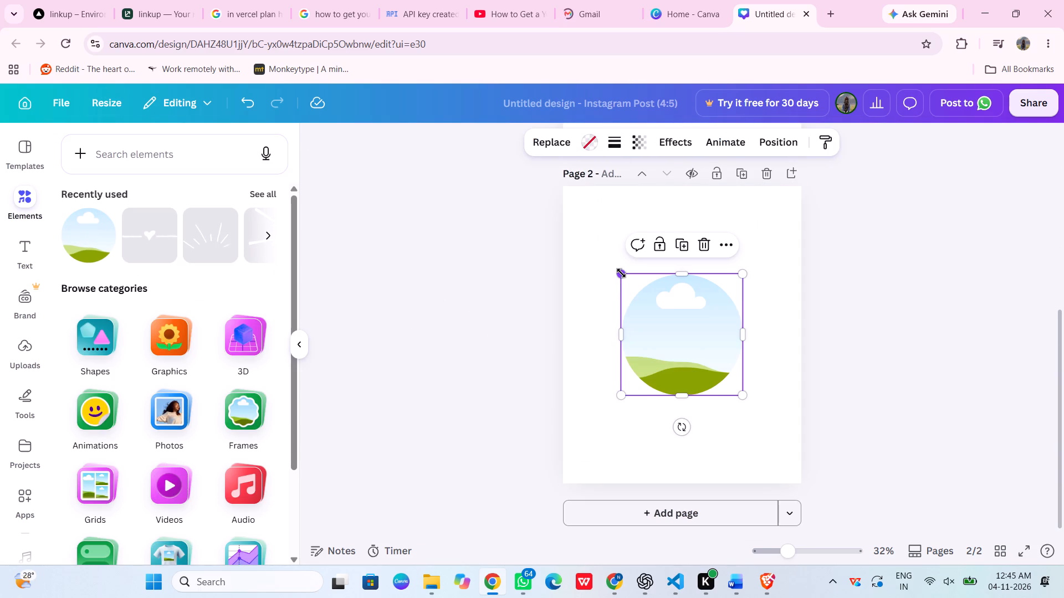
shift+drag(622, 272, 606, 255)
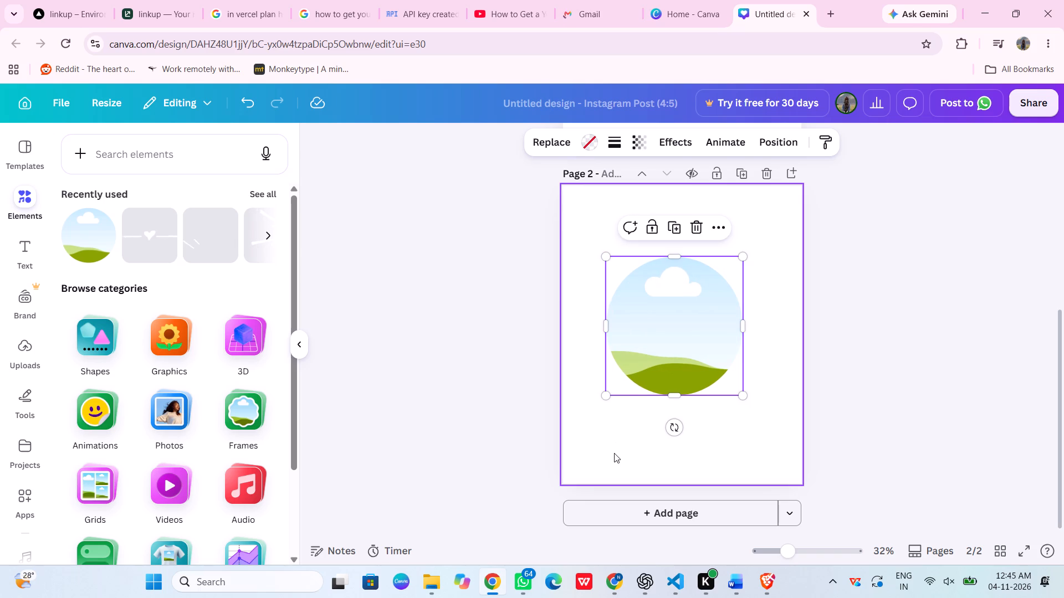
click(614, 453)
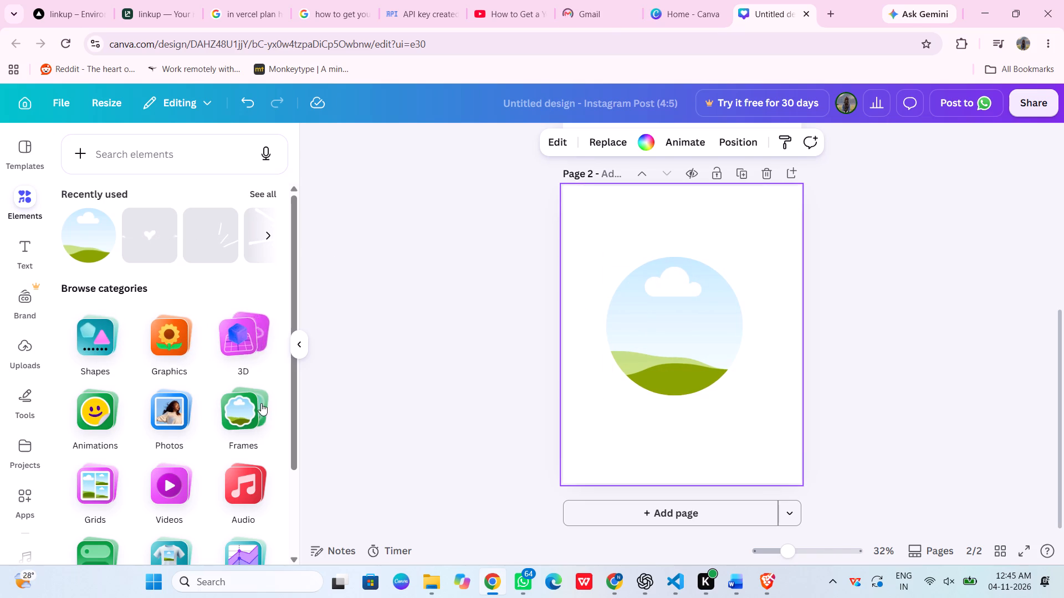
Copy the h2 image from the WorkSpace folder and place it in the circular frame on page 2.
click(425, 585)
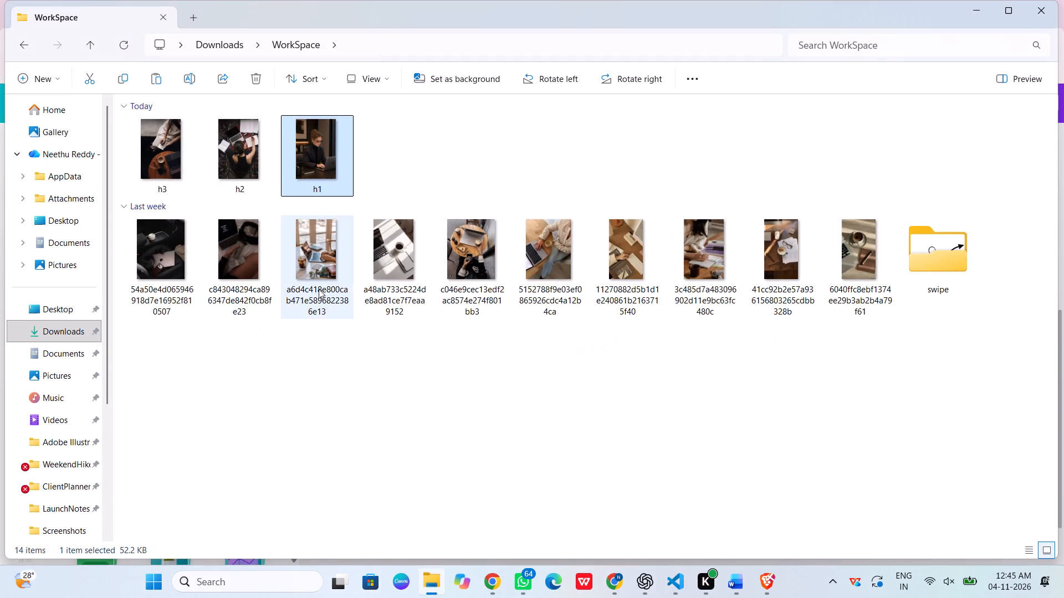
click(265, 158)
key(ctrl+c)
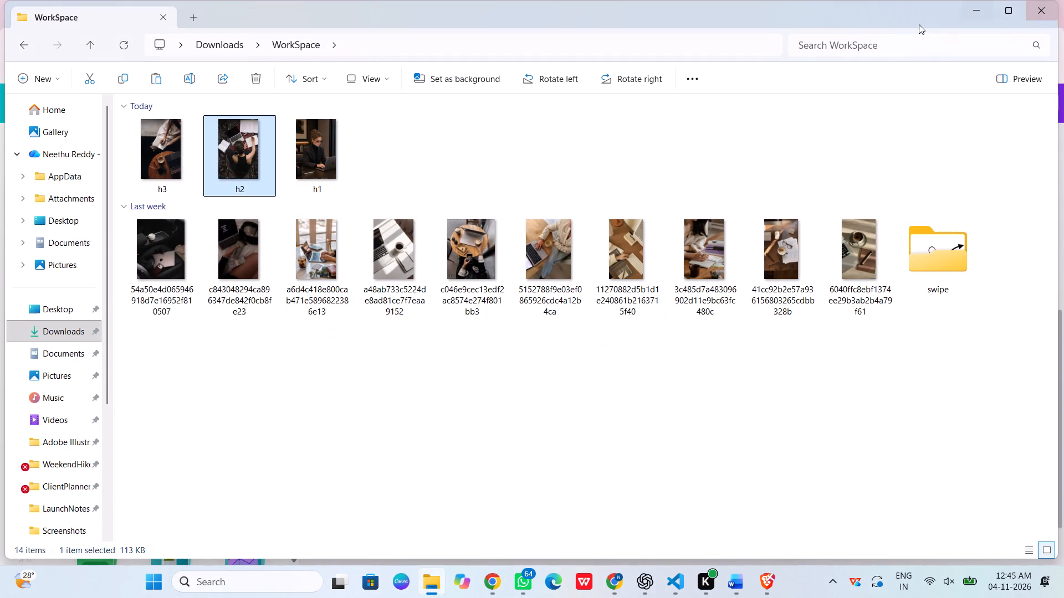
click(983, 16)
key(ctrl+v)
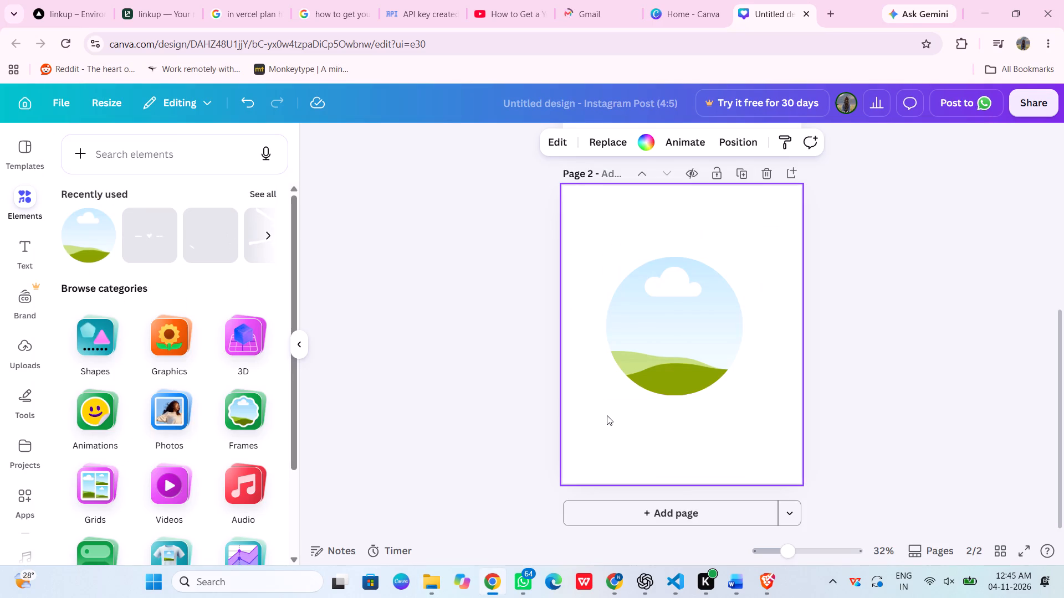
drag(679, 338, 684, 367)
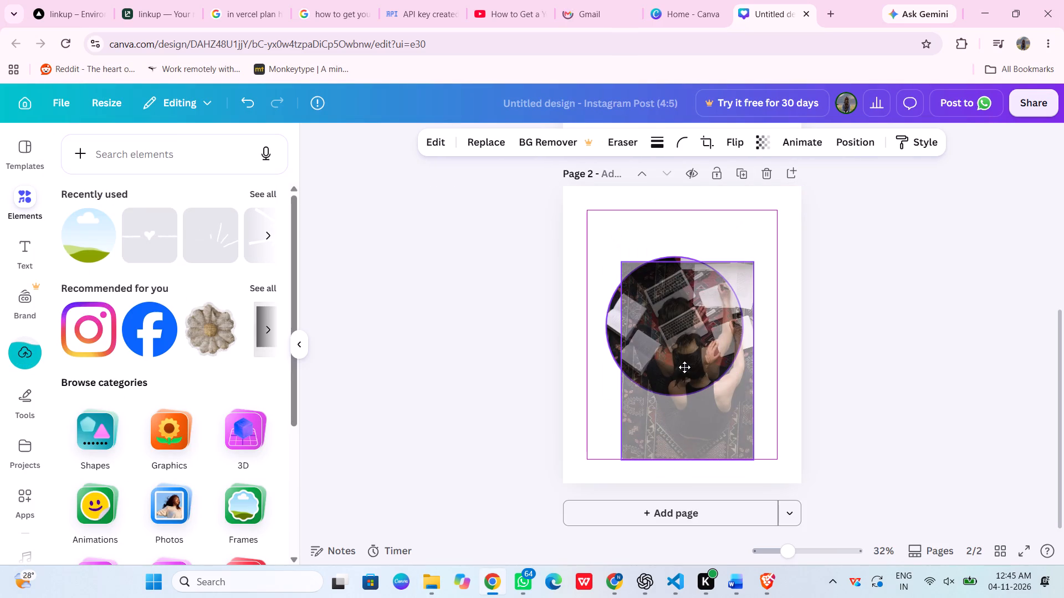
drag(684, 367, 684, 365)
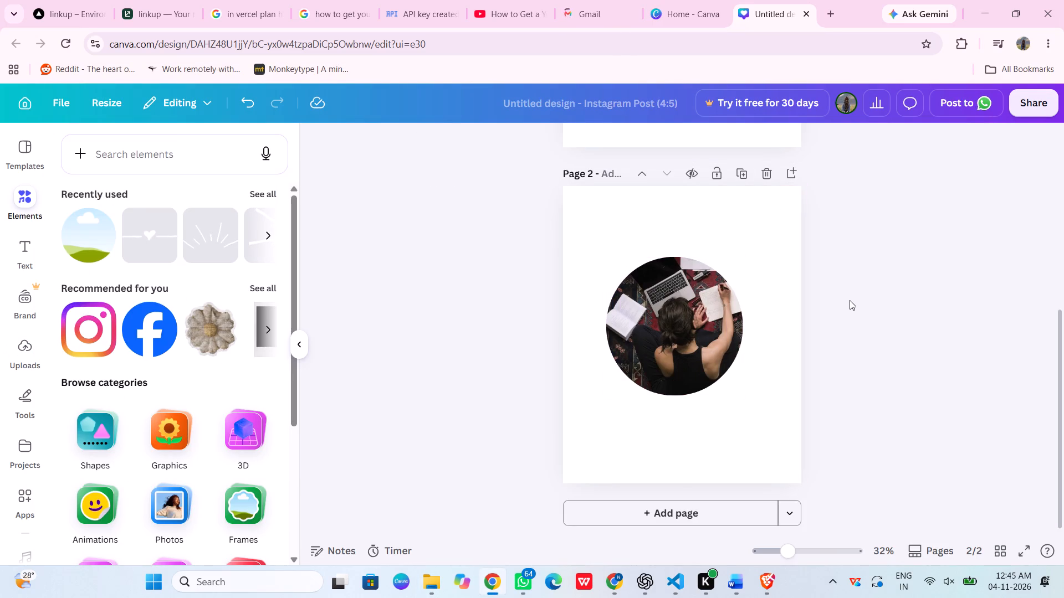
click(850, 300)
Add another circular frame and a third page, moving the new frame to the centre of page 3.
click(70, 218)
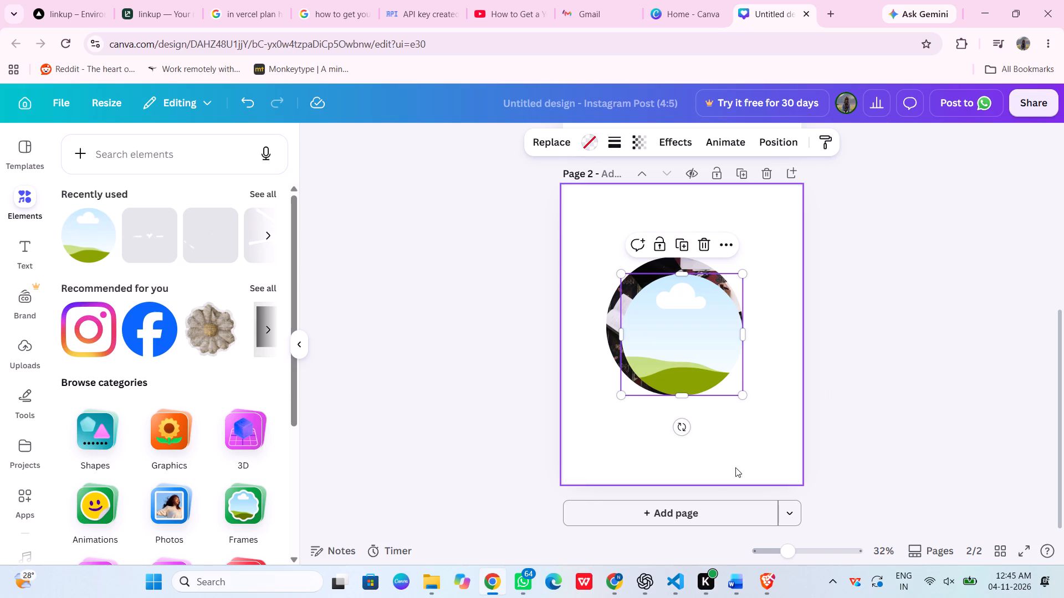
click(712, 509)
scroll(722, 319, up, 3)
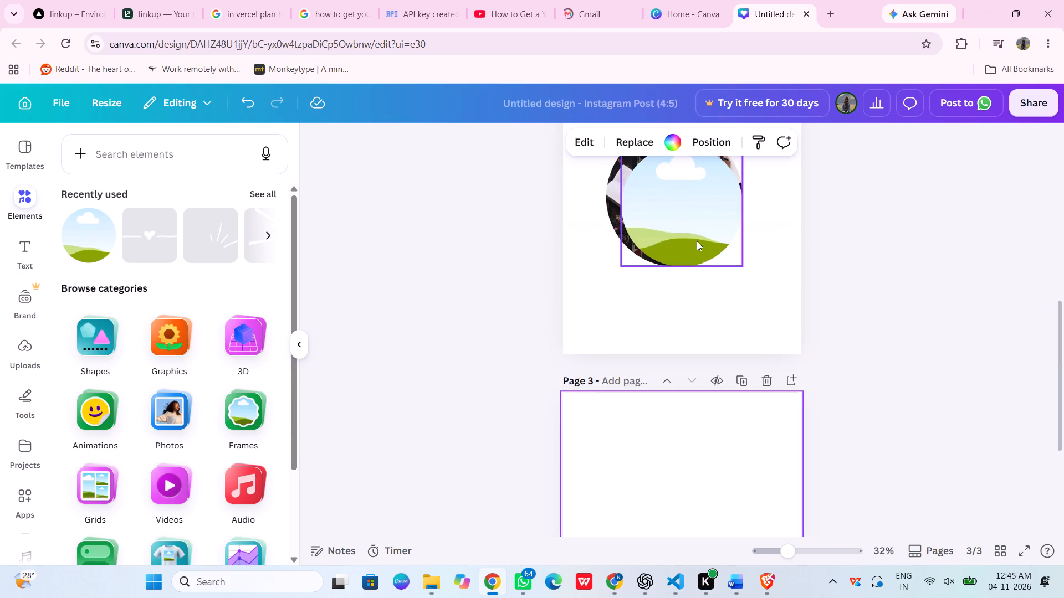
drag(696, 239, 679, 518)
scroll(731, 457, down, 5)
drag(688, 270, 704, 330)
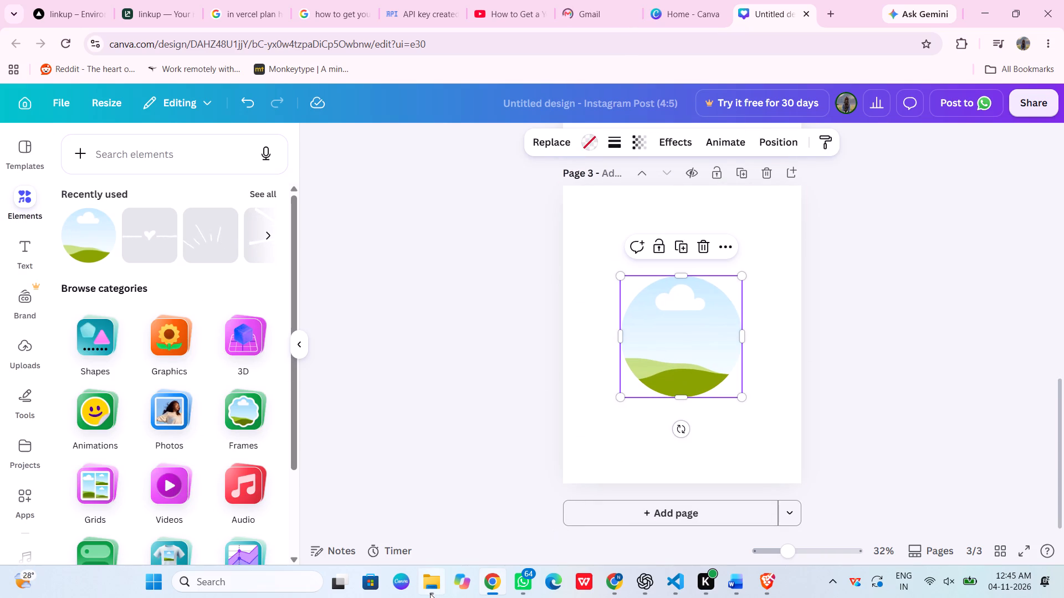
Copy the h3 image from the WorkSpace folder and place it in the circular frame on page 3.
click(429, 594)
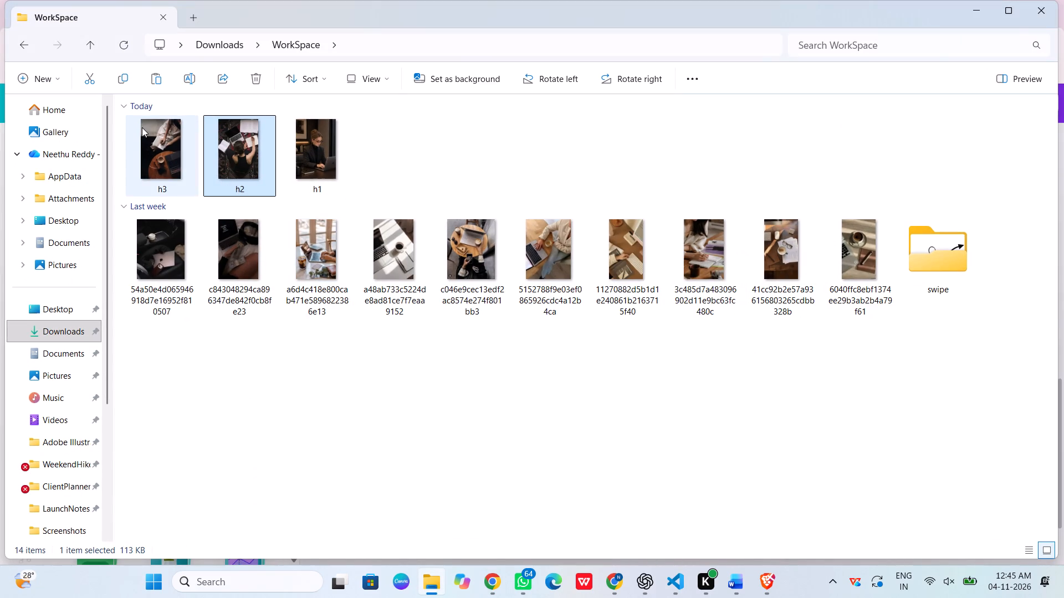
click(142, 127)
key(ctrl+c)
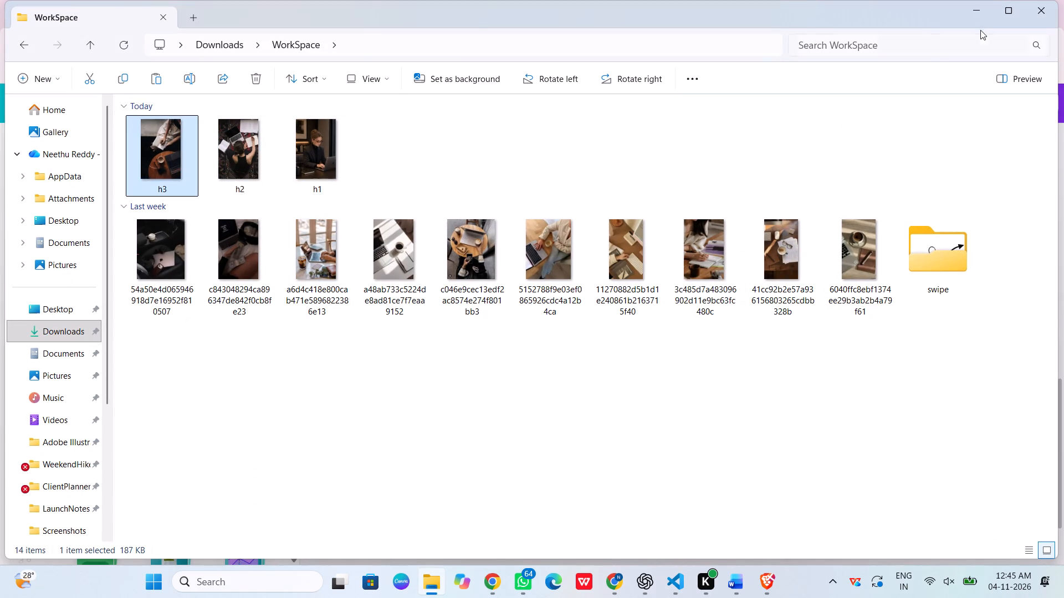
click(981, 7)
key(ctrl+v)
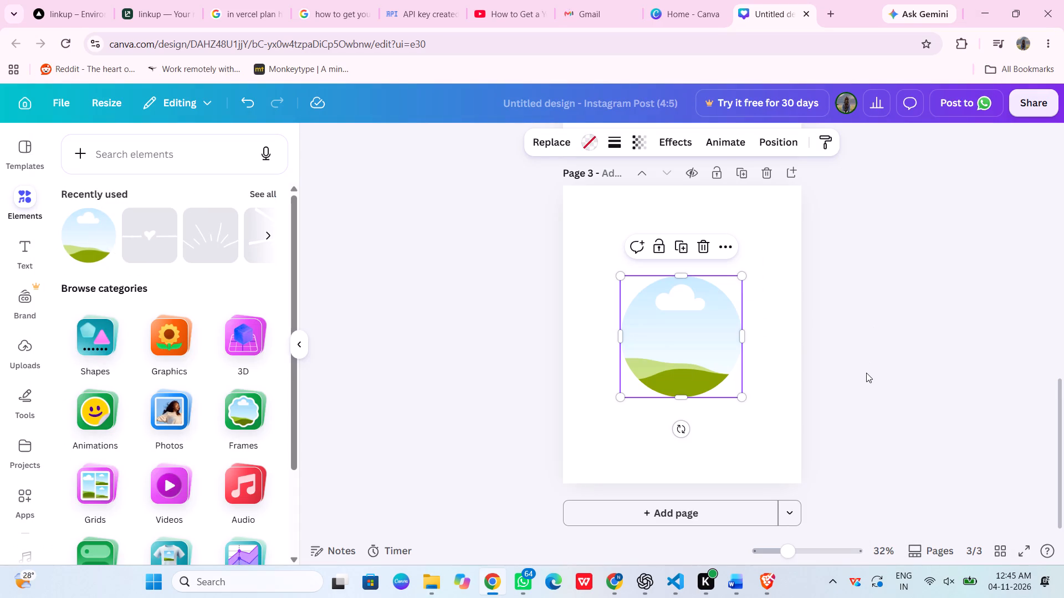
drag(697, 334, 699, 367)
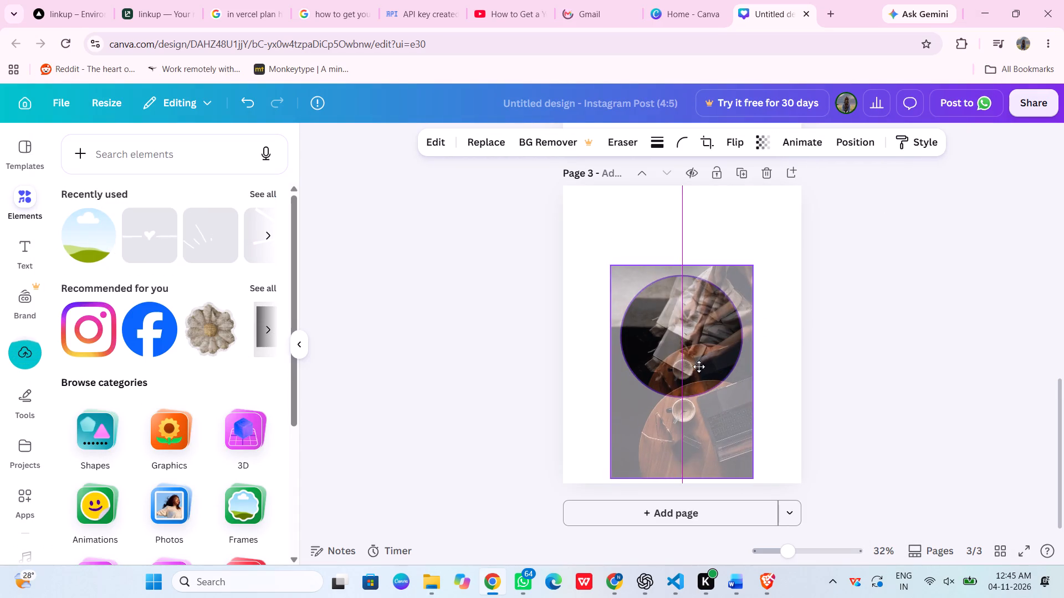
drag(699, 367, 700, 360)
click(904, 379)
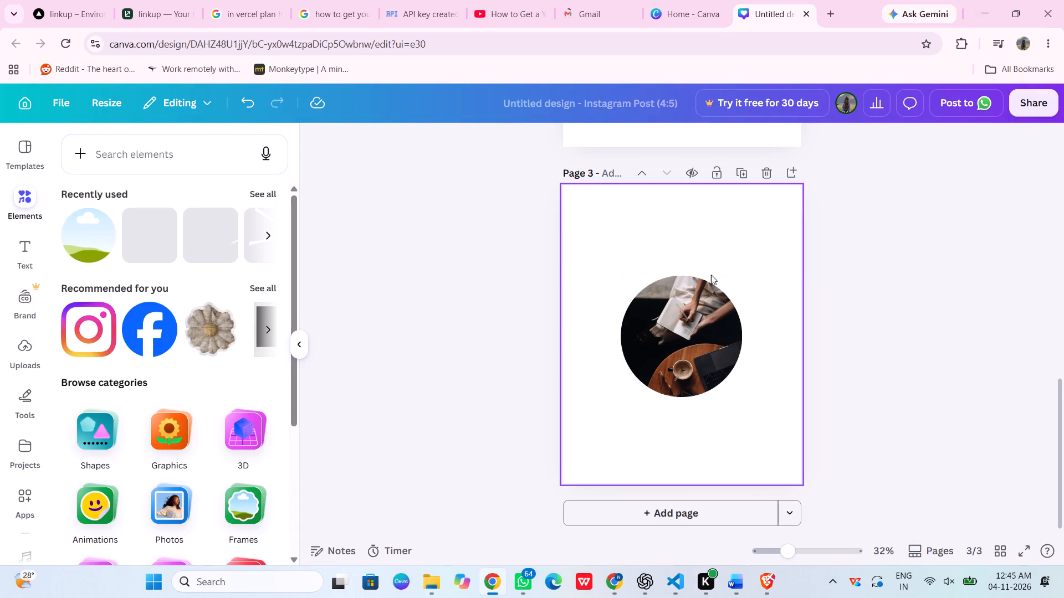
Enlarge the circular photo on page 3 and move it back toward the middle of the page.
click(703, 314)
shift+drag(740, 395, 794, 448)
click(834, 389)
drag(755, 374, 720, 349)
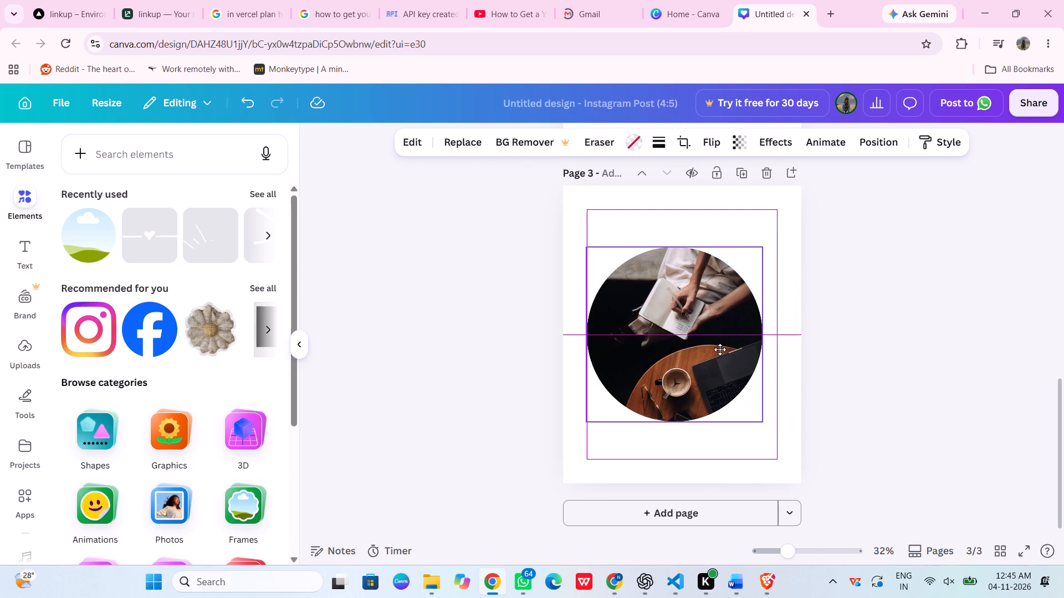
Centre the circular notebook and coffee table photo on page 3.
drag(720, 349, 726, 349)
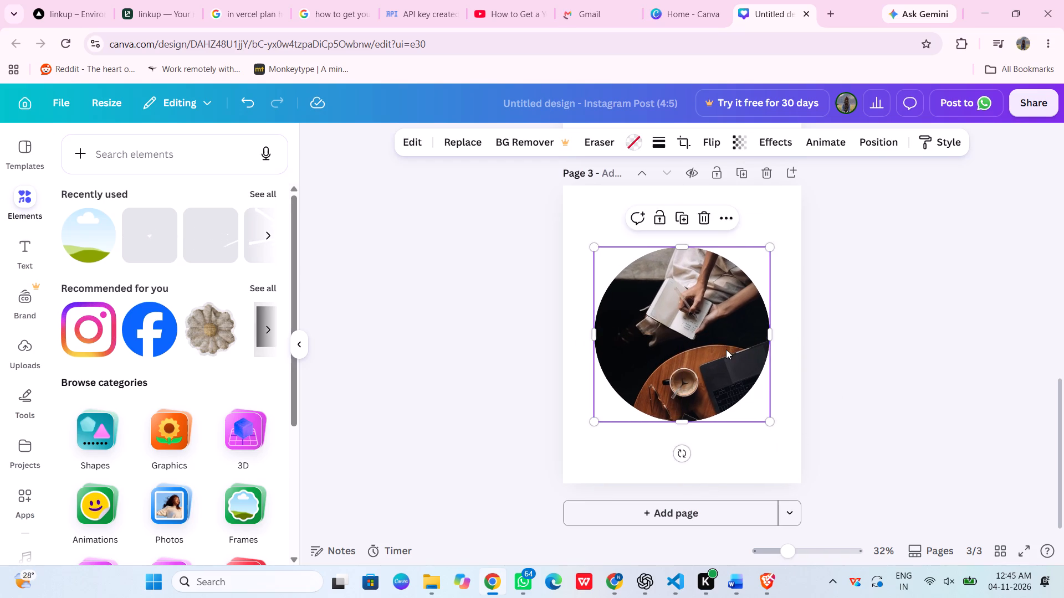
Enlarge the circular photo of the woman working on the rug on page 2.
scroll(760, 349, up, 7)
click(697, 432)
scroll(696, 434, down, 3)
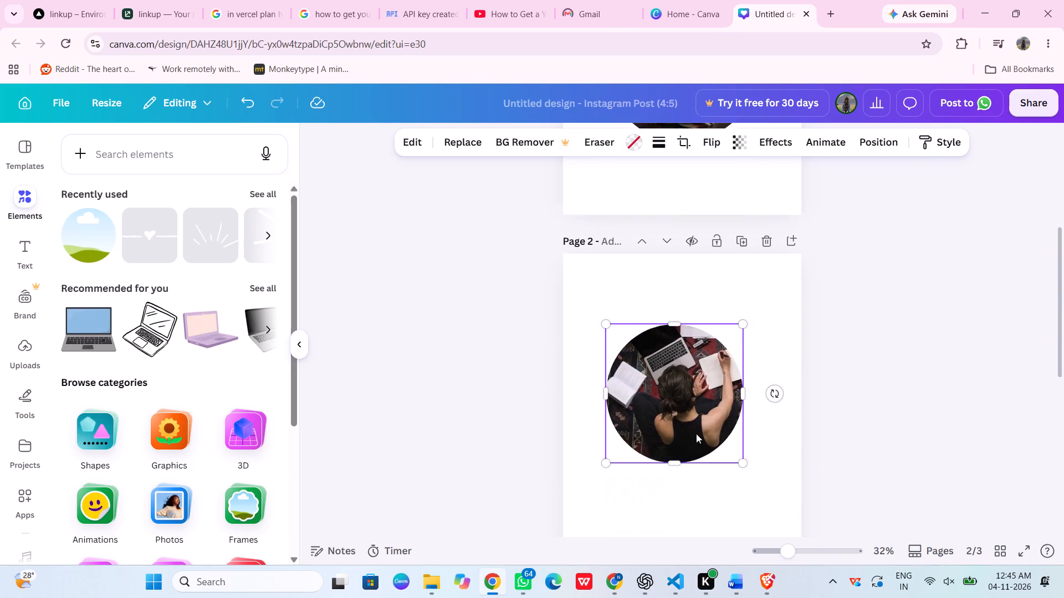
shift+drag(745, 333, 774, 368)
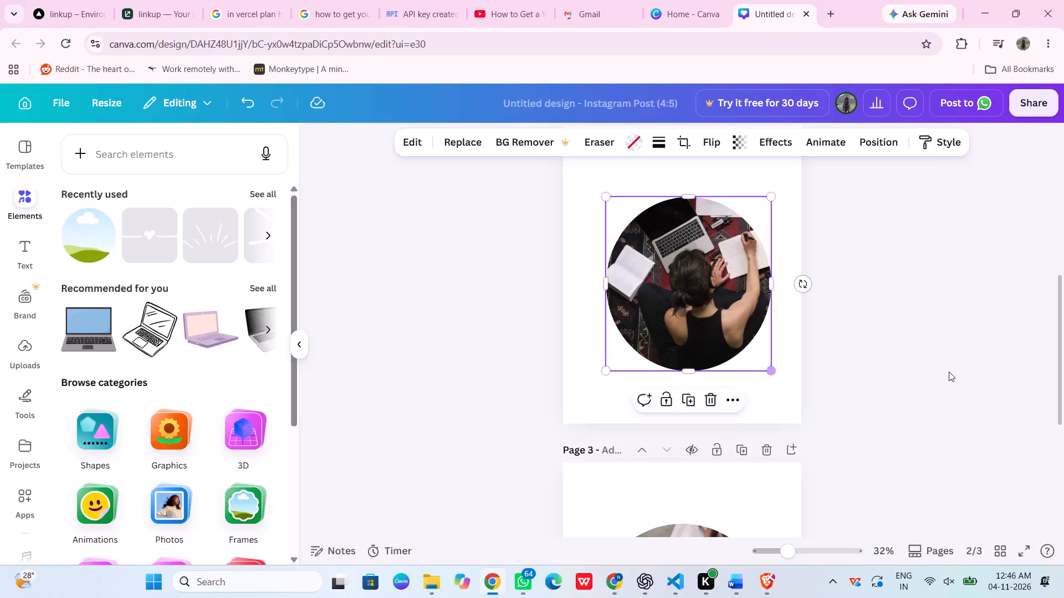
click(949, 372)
Enlarge the circular businesswoman photo on page 1 to nearly the full page width and centre it horizontally.
scroll(908, 372, up, 5)
scroll(907, 372, down, 2)
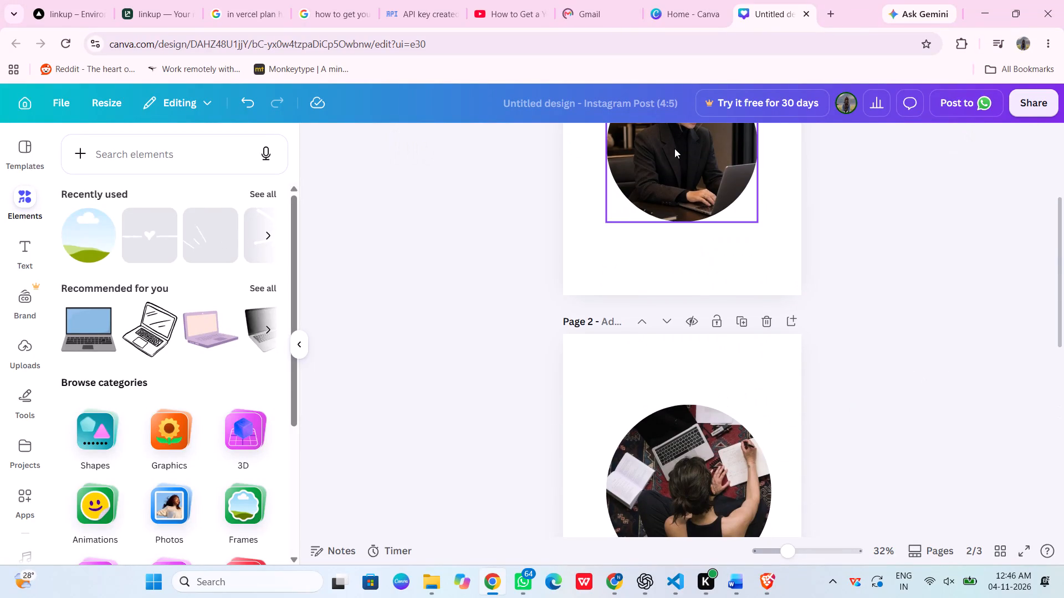
click(676, 148)
scroll(705, 225, up, 3)
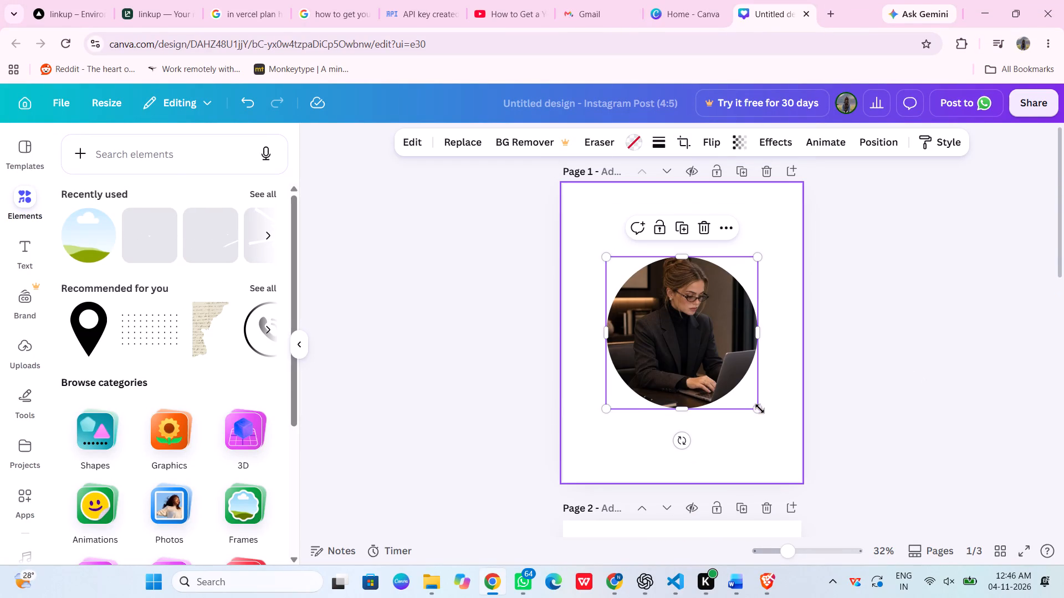
shift+drag(760, 407, 800, 436)
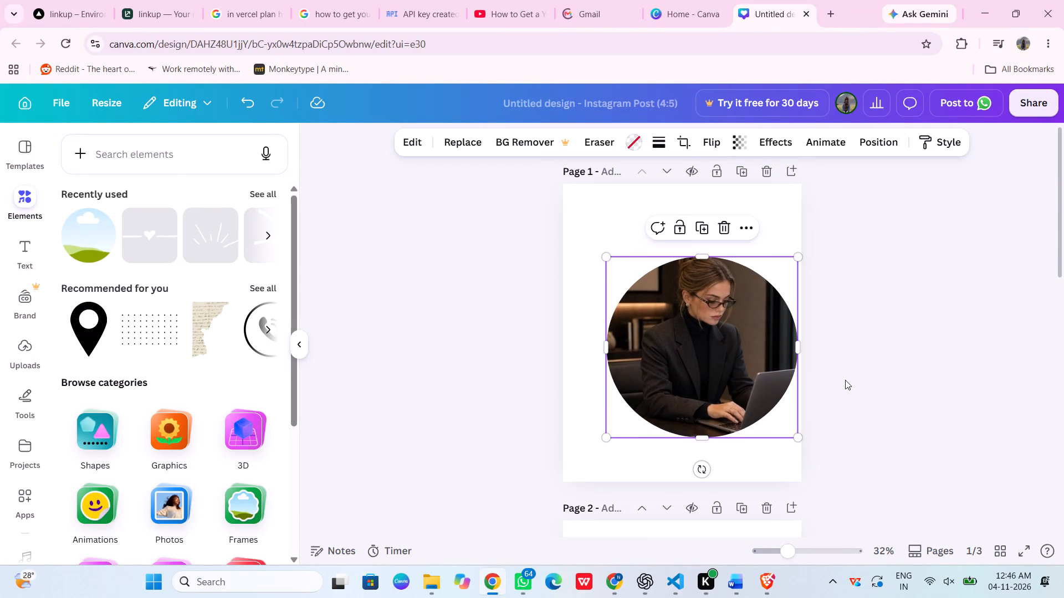
click(846, 380)
drag(725, 333, 699, 313)
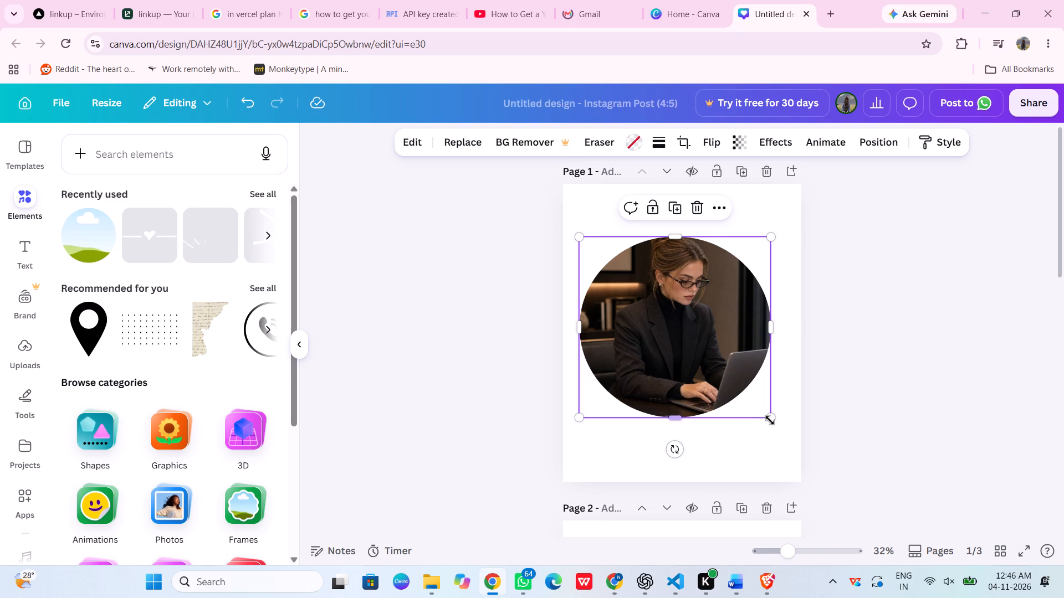
shift+drag(770, 420, 795, 445)
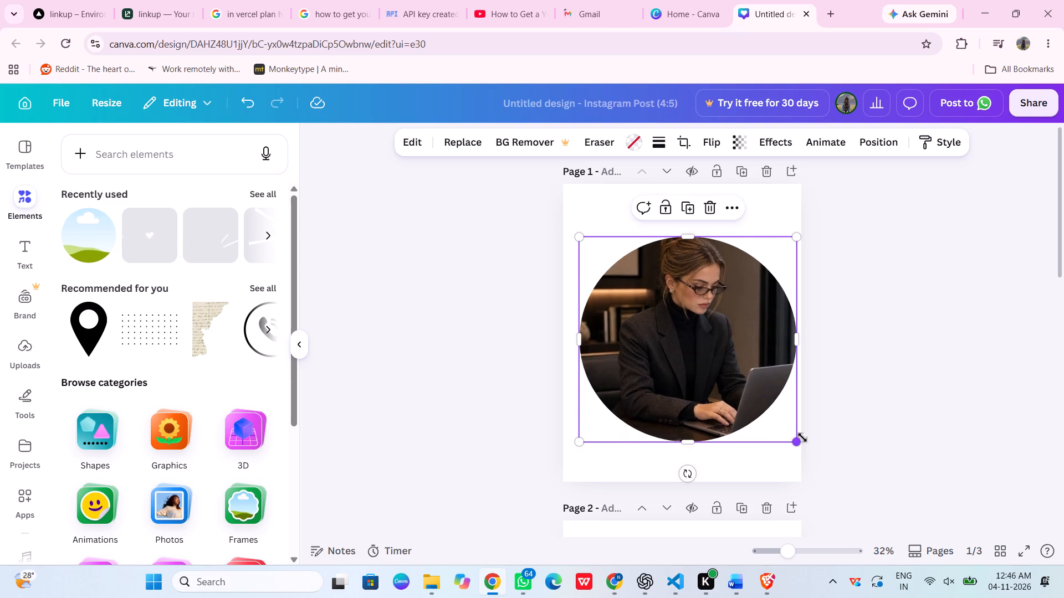
click(864, 352)
drag(718, 347, 697, 334)
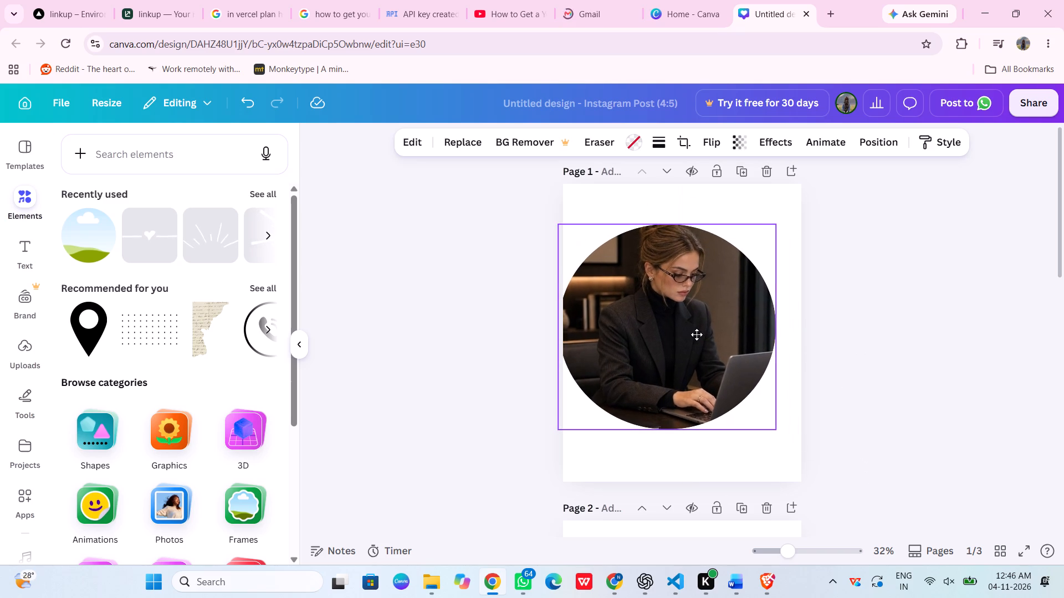
drag(697, 334, 713, 334)
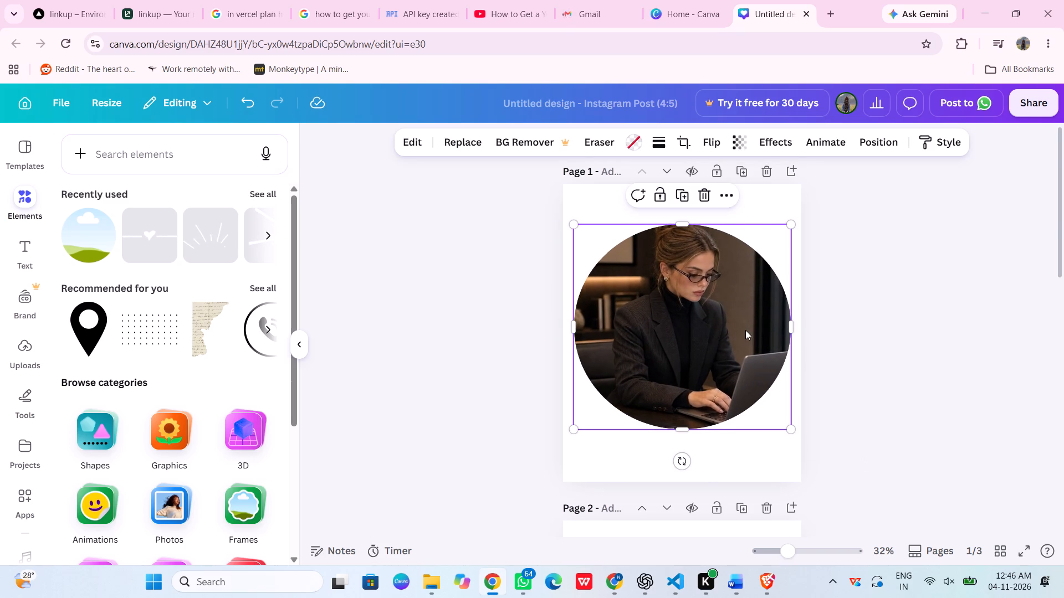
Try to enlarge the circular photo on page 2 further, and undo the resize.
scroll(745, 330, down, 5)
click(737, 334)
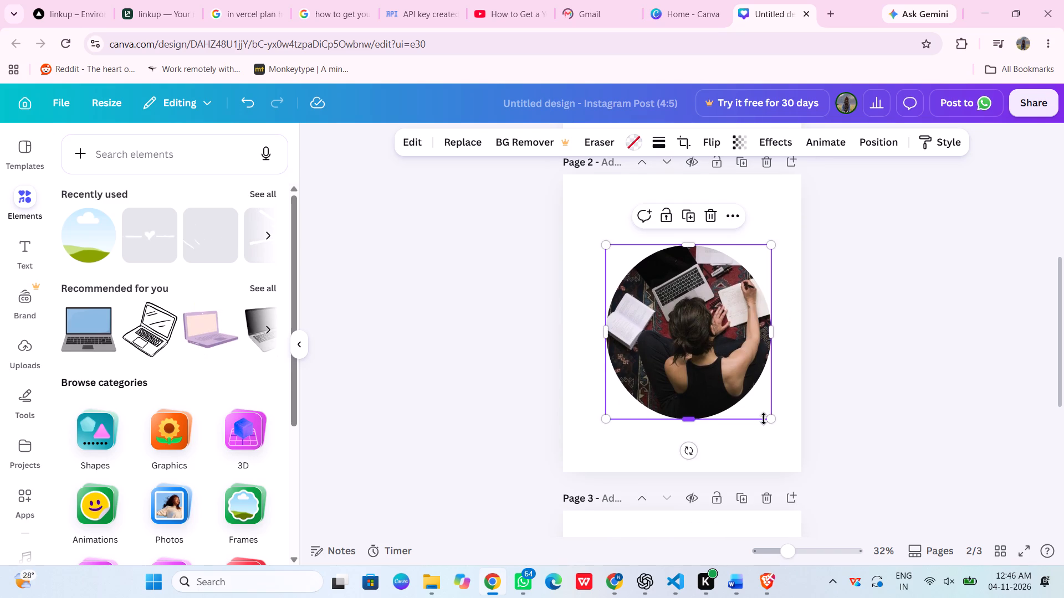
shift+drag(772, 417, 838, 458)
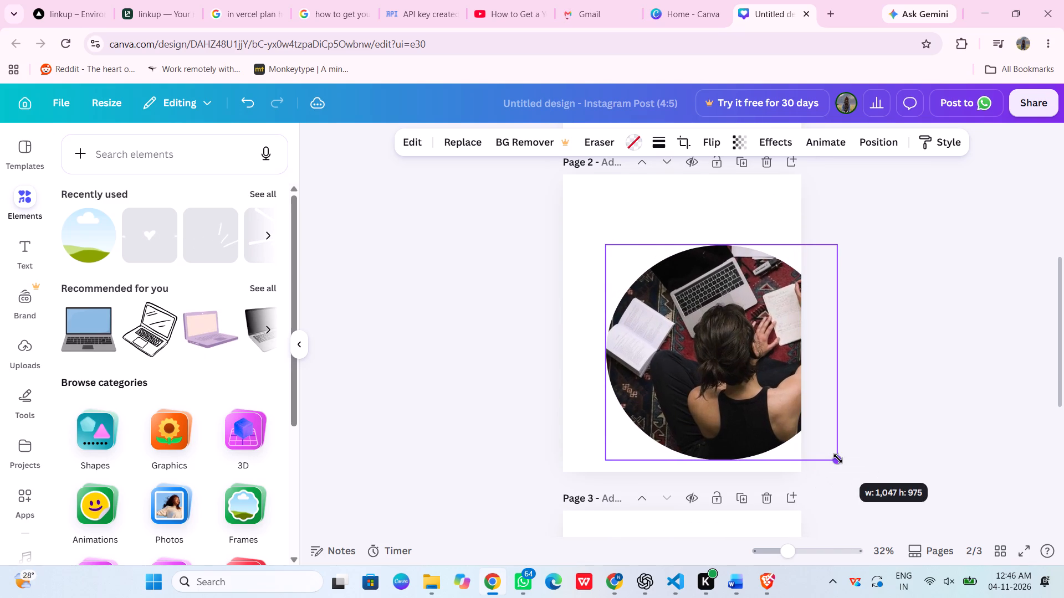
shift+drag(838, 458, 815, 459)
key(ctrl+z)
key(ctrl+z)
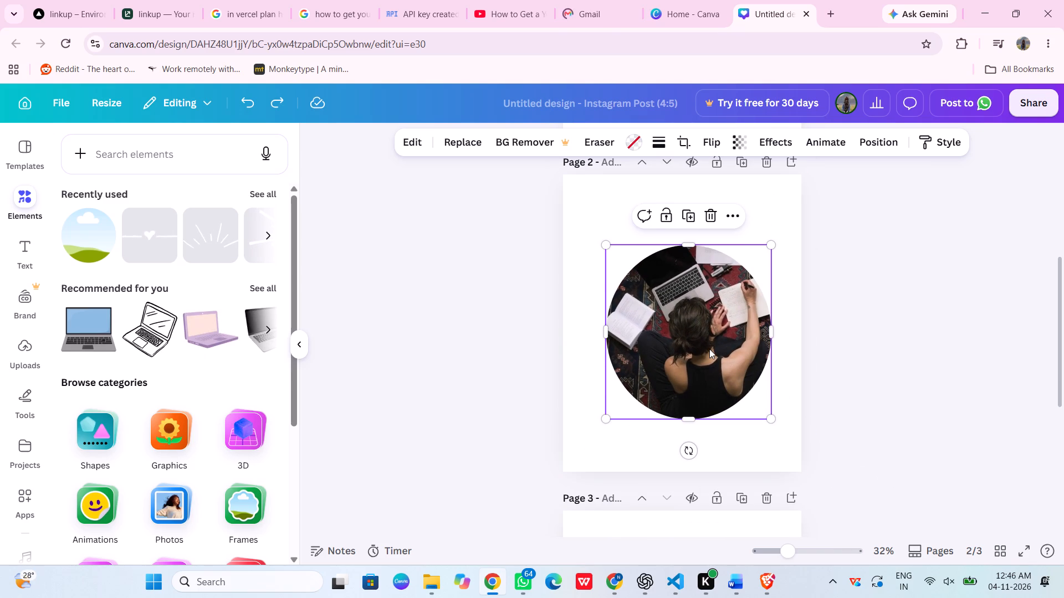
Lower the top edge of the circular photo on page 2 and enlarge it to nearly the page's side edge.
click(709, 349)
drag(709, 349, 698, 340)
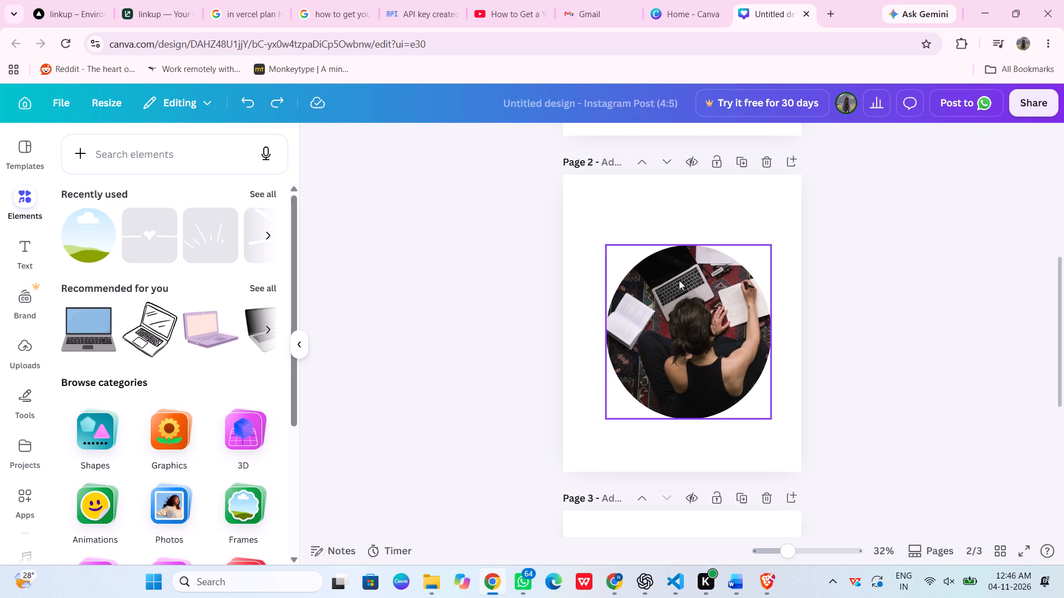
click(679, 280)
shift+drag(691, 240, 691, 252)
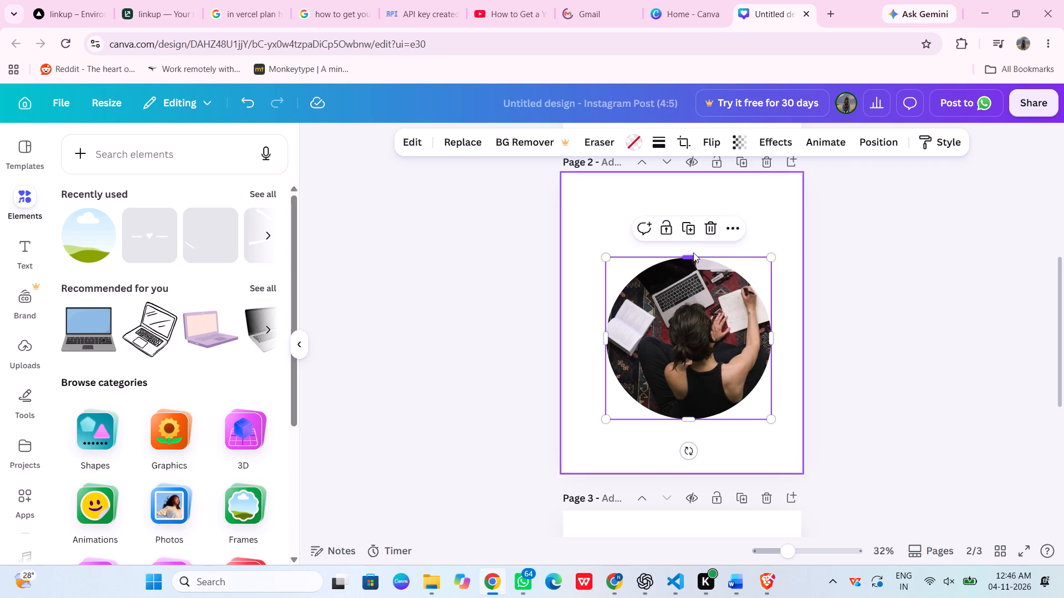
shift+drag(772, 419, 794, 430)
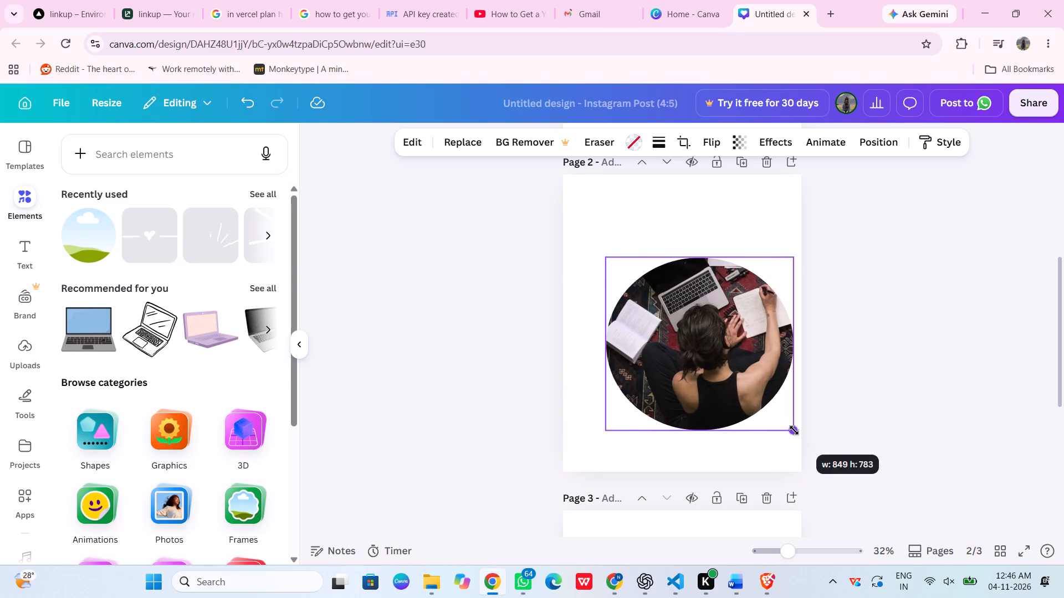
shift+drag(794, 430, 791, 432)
Delete the photo and its stretched frame from page 2 and insert a new circular frame from the recently used elements.
key(Delete)
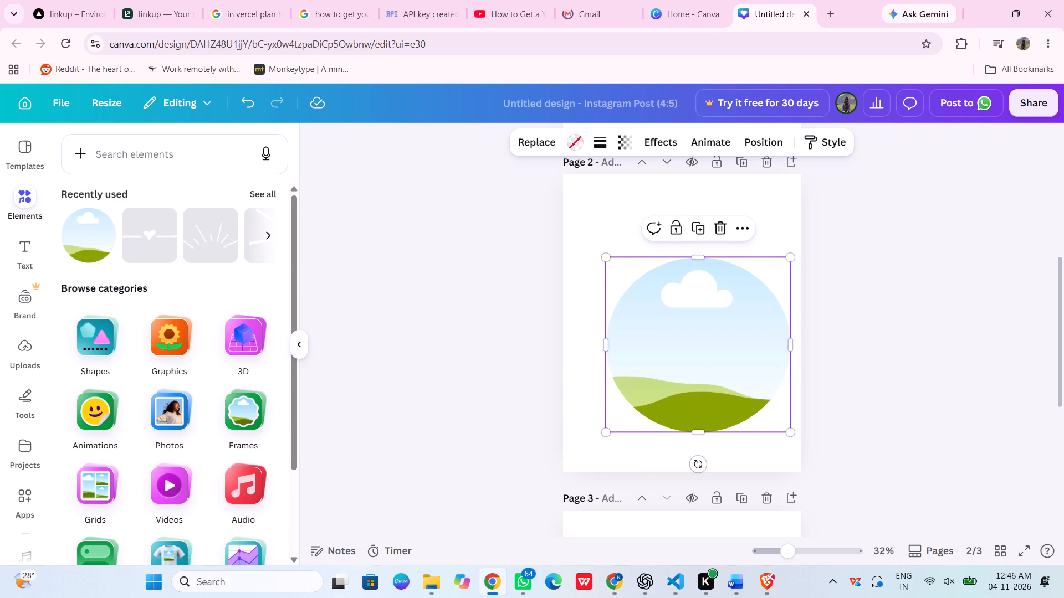
click(720, 235)
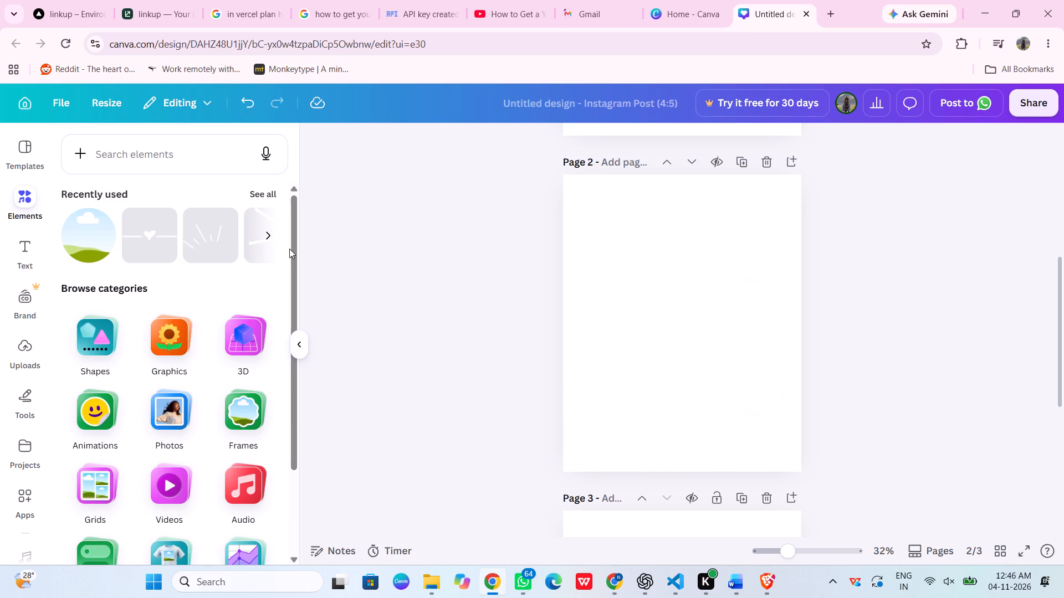
click(91, 240)
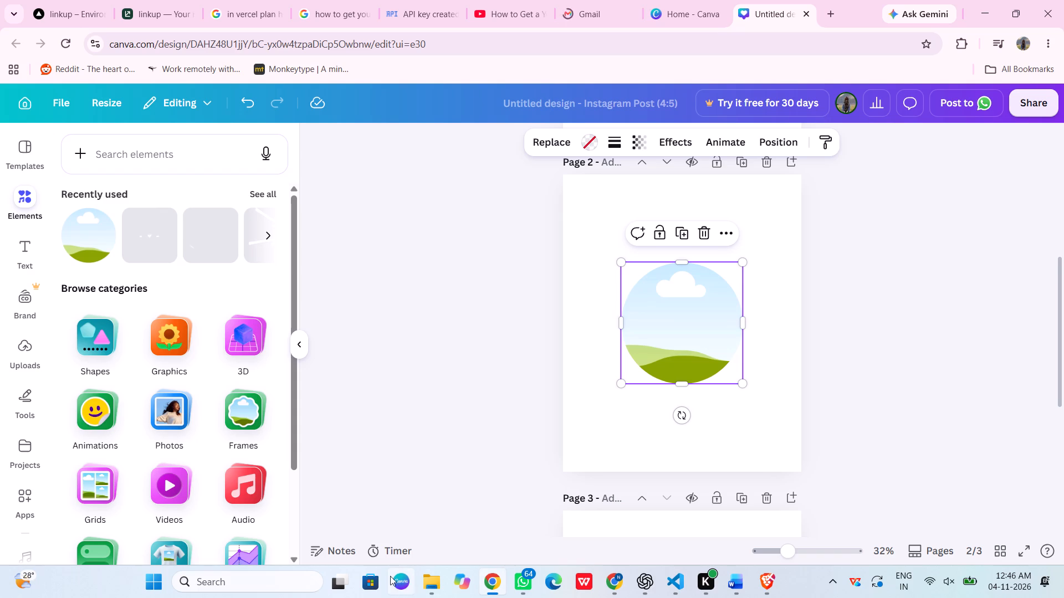
Fill the empty circular frame on page 2 with the work photo from the WorkSpace folder.
click(422, 580)
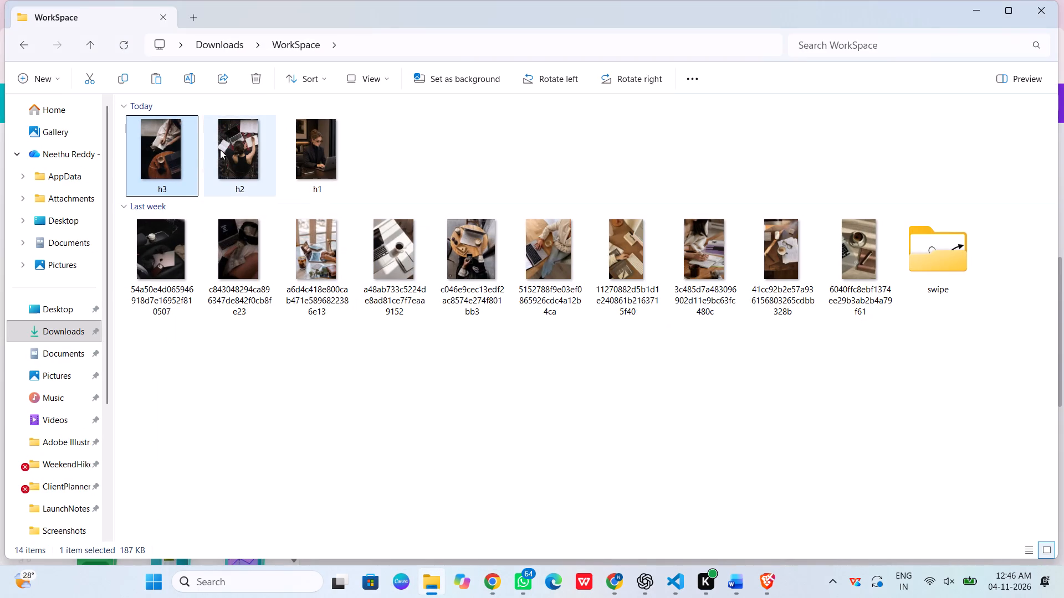
Copy the h2 photo from the WorkSpace folder and place it inside the empty circular frame on page 2.
click(220, 149)
key(ctrl+c)
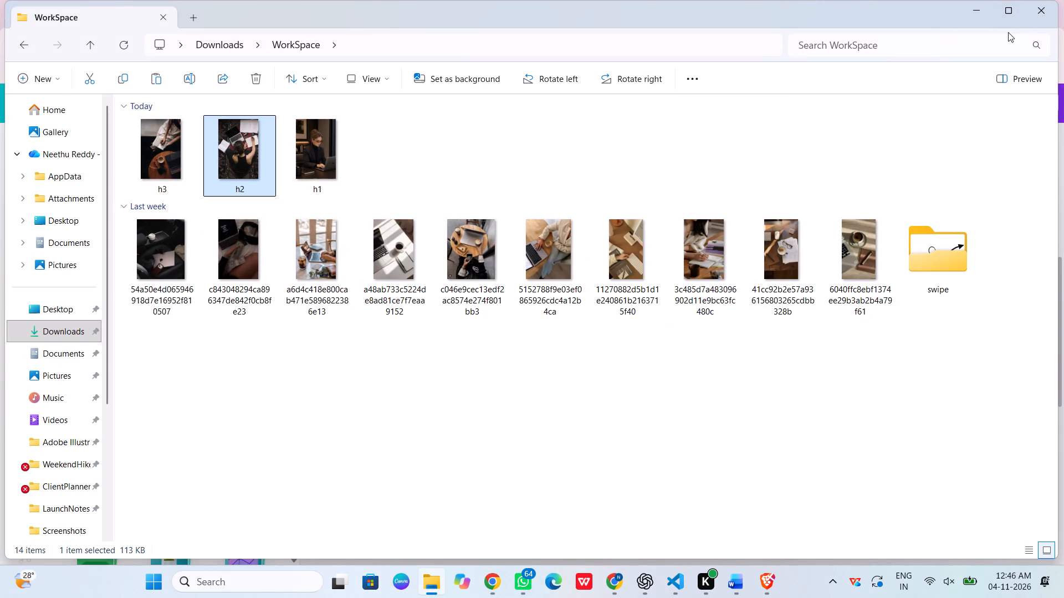
click(972, 9)
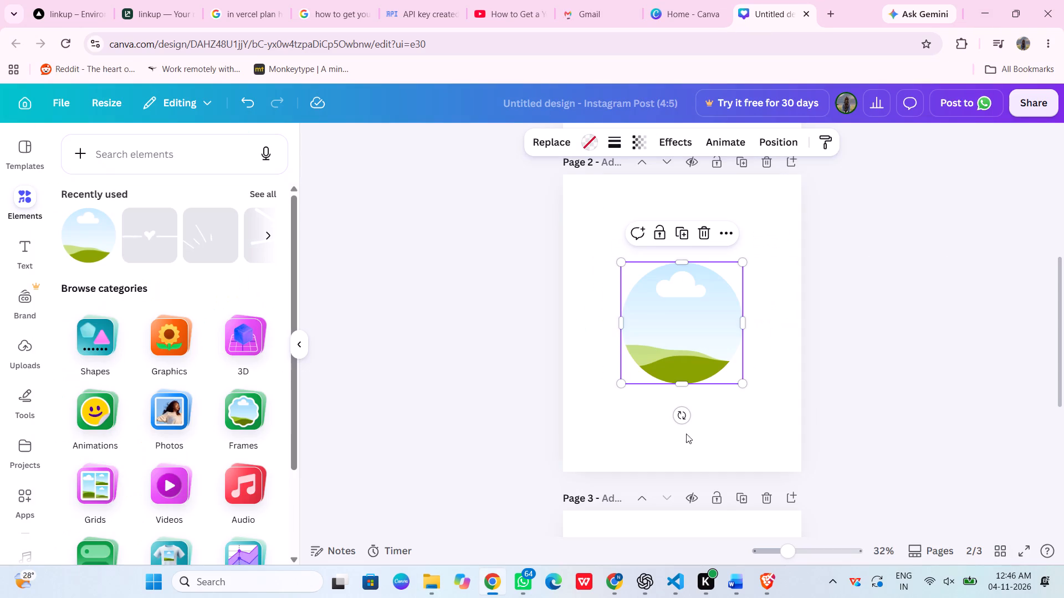
key(ctrl+v)
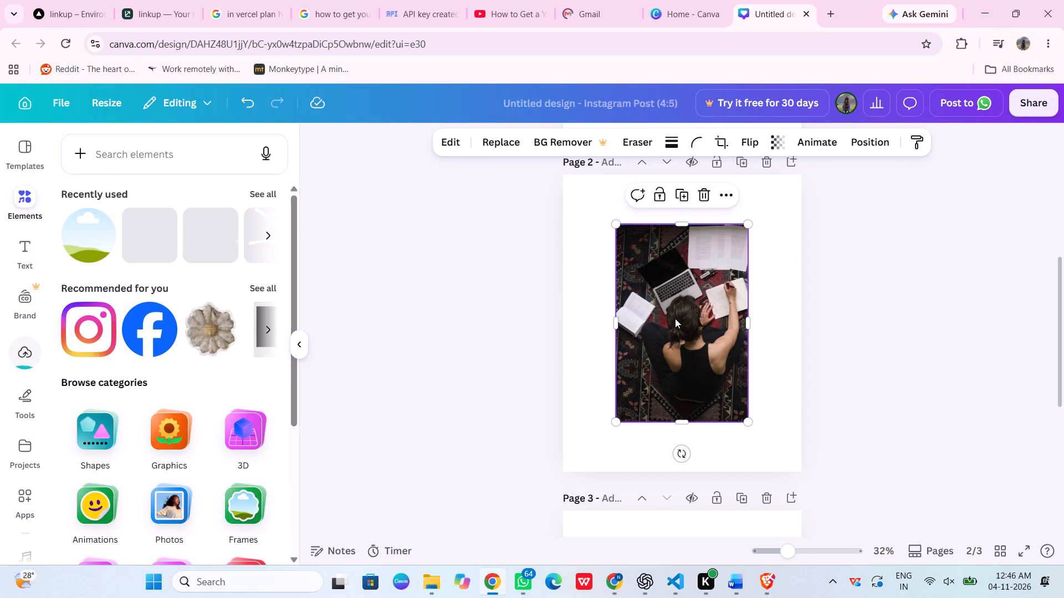
drag(675, 318, 683, 334)
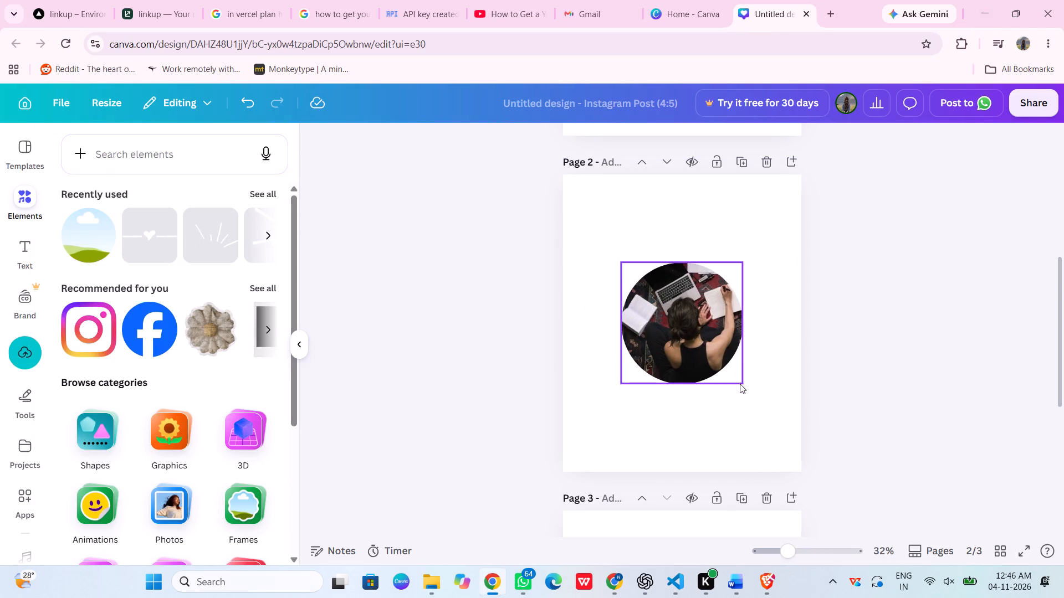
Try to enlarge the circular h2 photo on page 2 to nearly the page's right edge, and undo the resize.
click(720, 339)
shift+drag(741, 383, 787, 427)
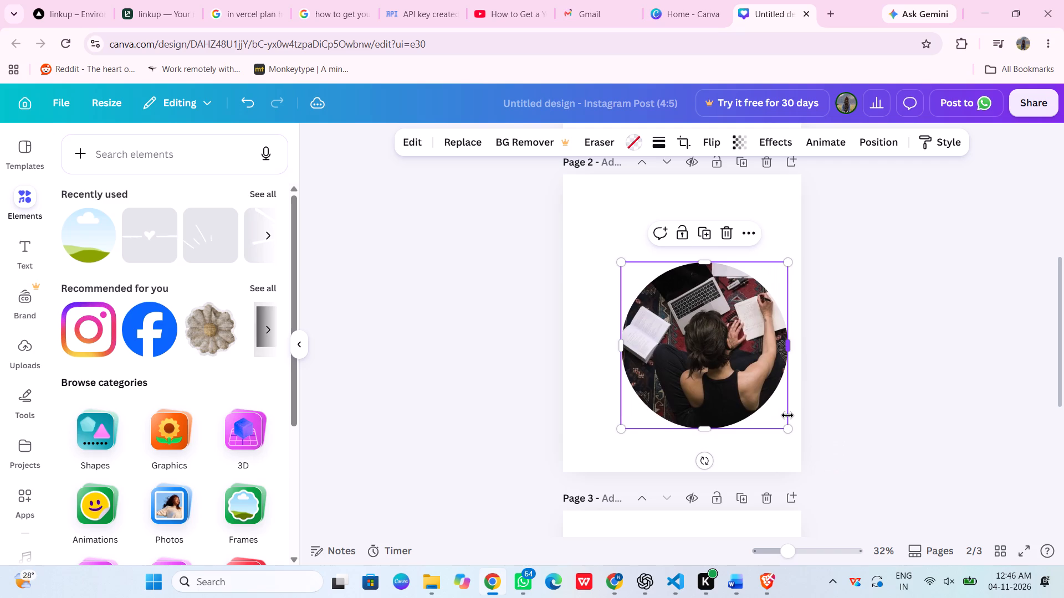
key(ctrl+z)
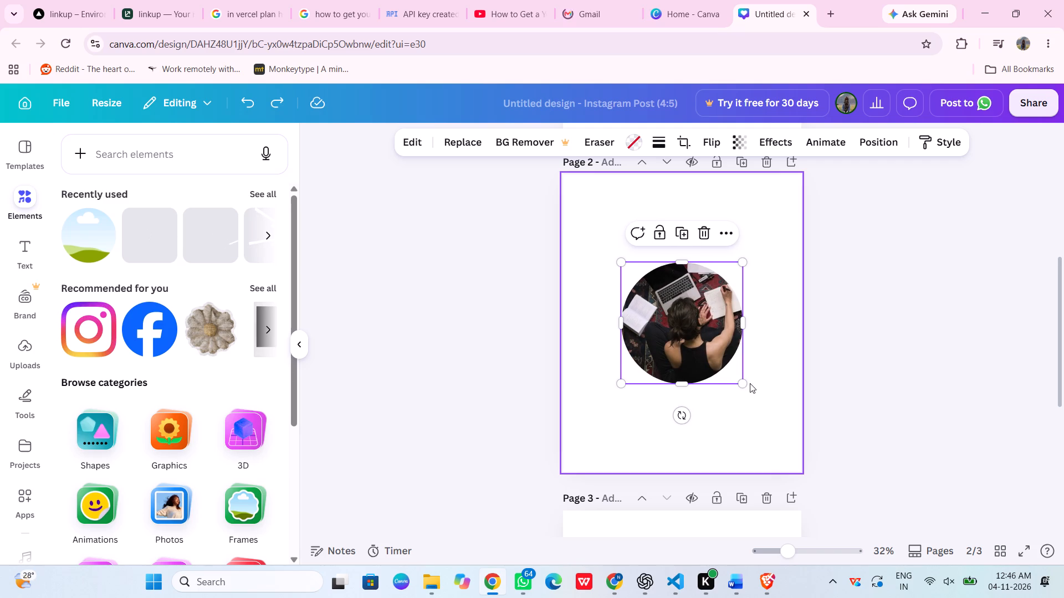
Enlarge the circular h2 photo on page 2 to roughly two-thirds of the page width and shift it up and left.
shift+drag(744, 383, 782, 417)
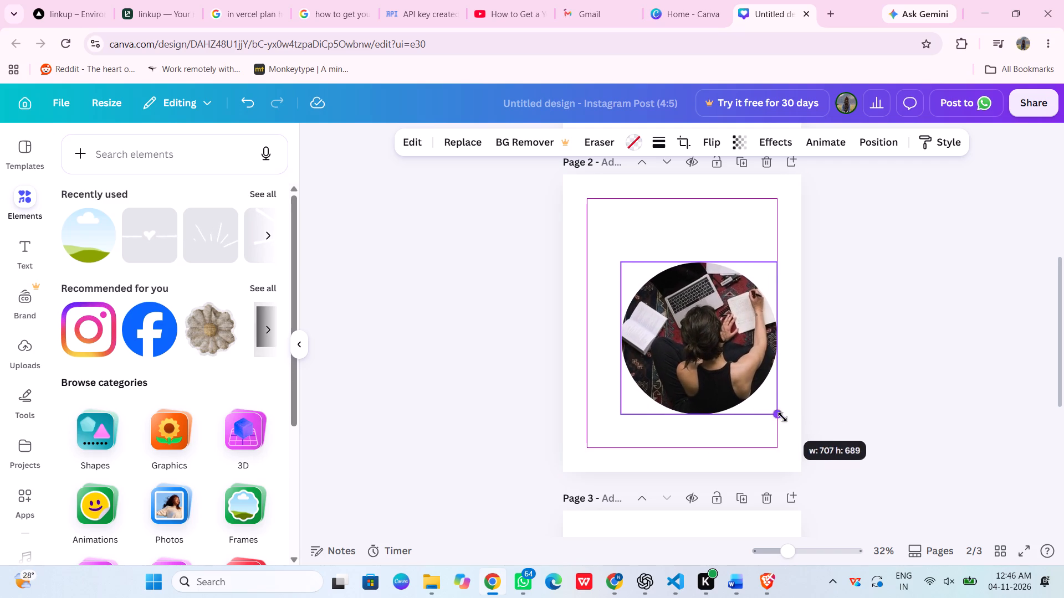
shift+drag(782, 417, 785, 419)
drag(758, 377, 722, 357)
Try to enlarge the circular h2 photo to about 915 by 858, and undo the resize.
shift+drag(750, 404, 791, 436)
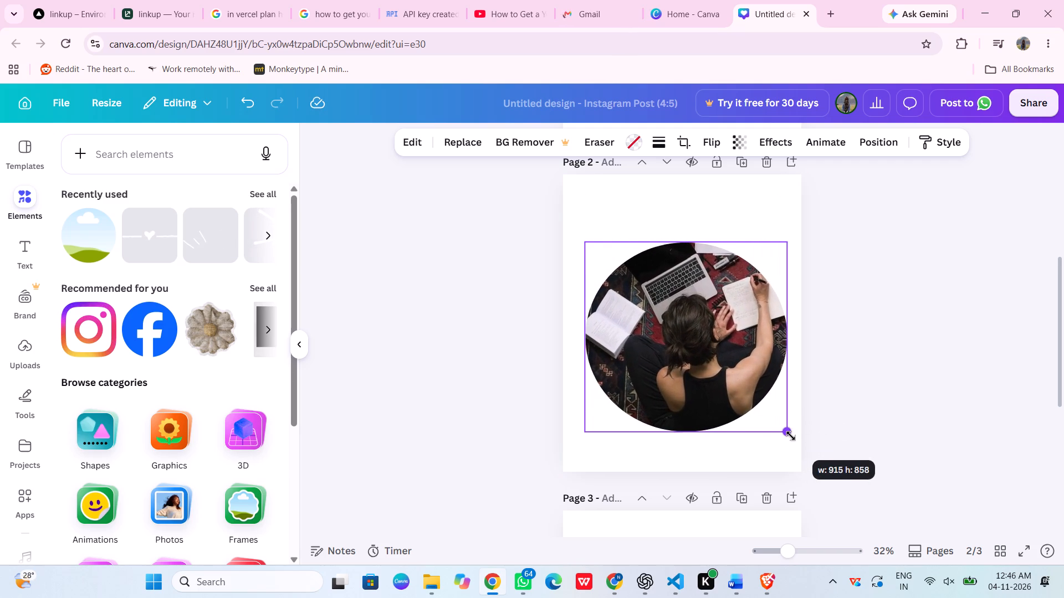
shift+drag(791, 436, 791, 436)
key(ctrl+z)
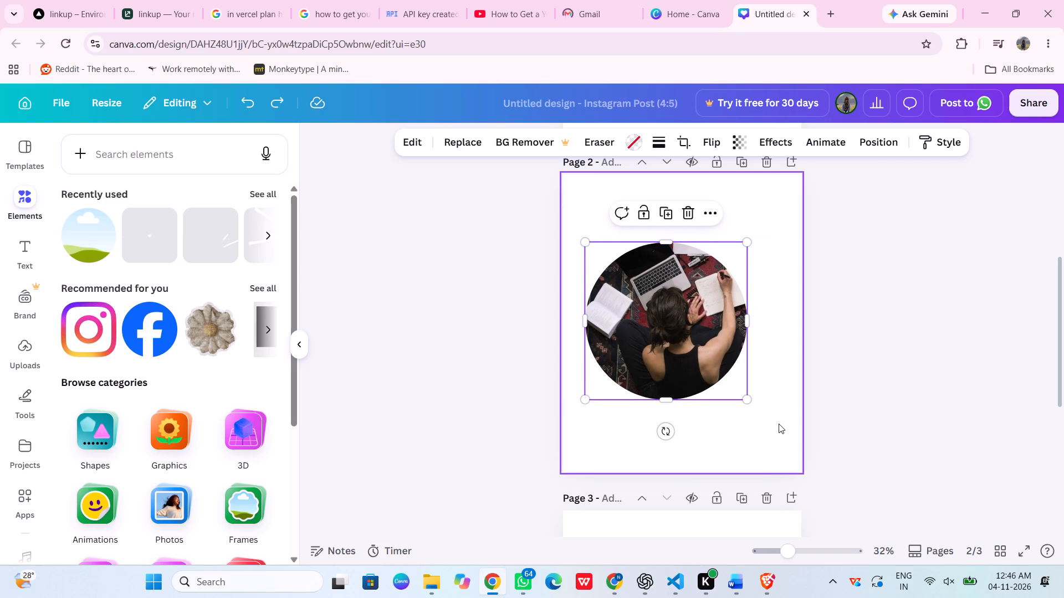
Open a new browser tab.
key(ctrl+t)
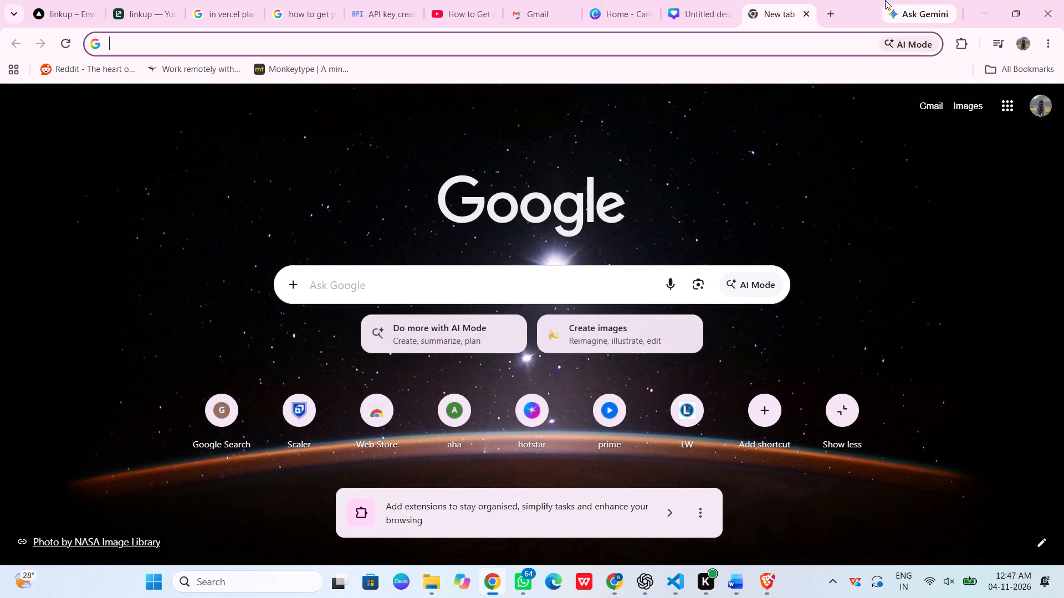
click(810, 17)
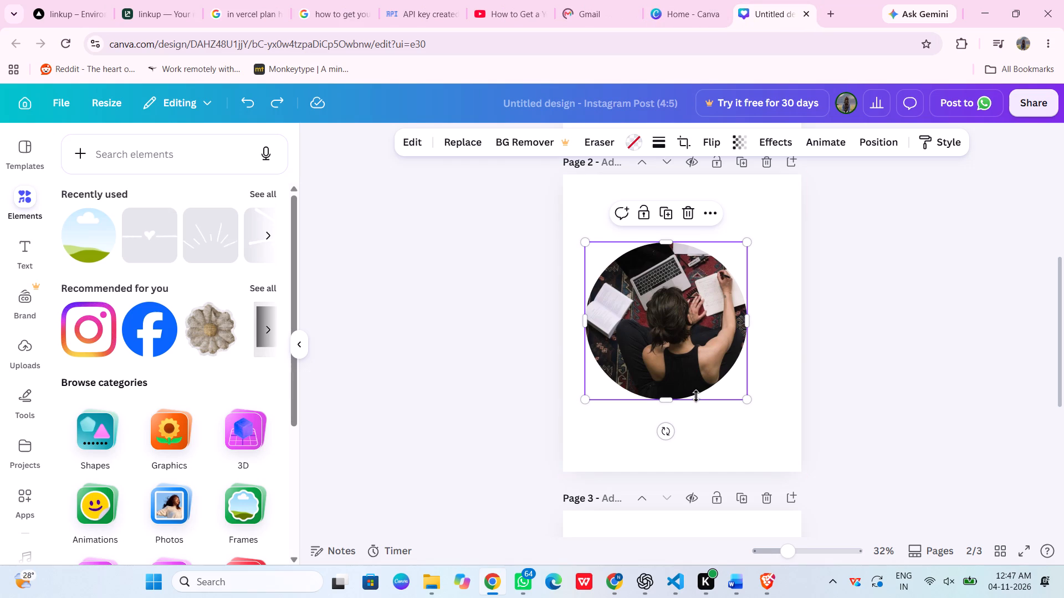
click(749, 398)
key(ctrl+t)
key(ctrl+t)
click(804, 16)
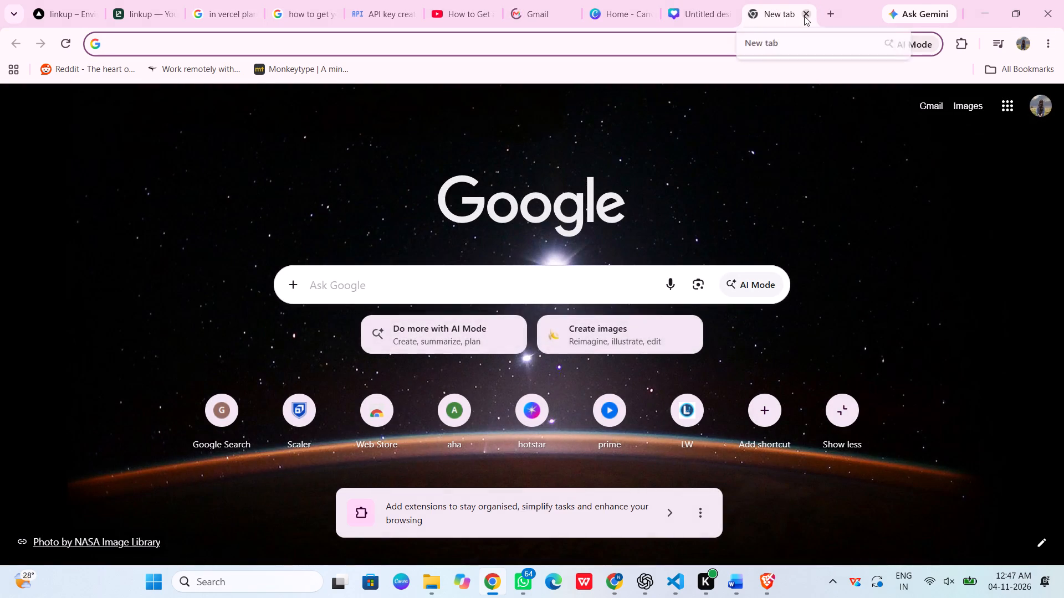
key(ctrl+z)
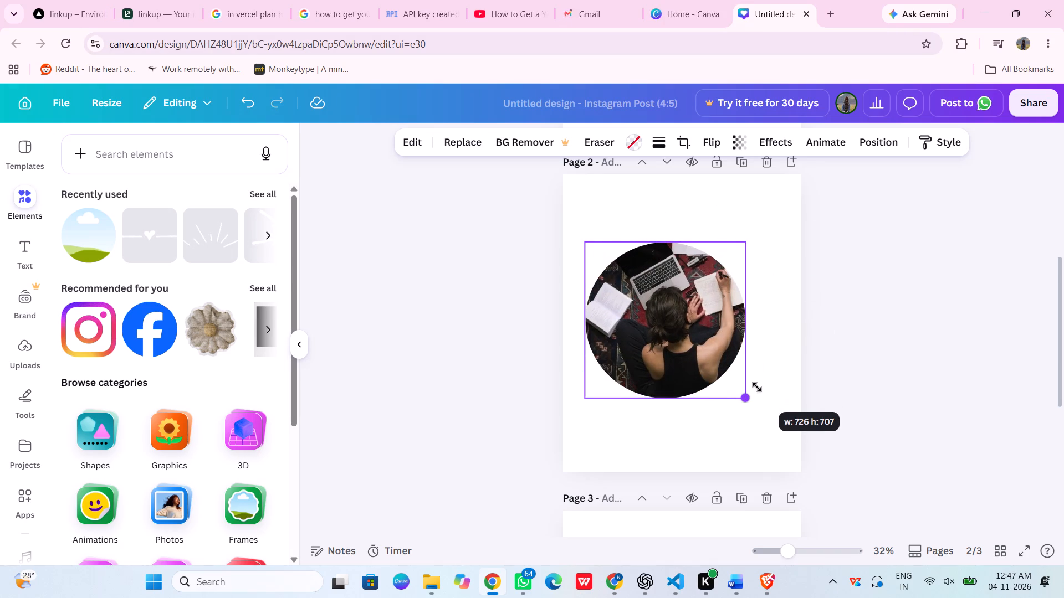
Enlarge the circular photo on page 2 to about 958 × 933 and shift it back towards the middle of the page.
click(750, 422)
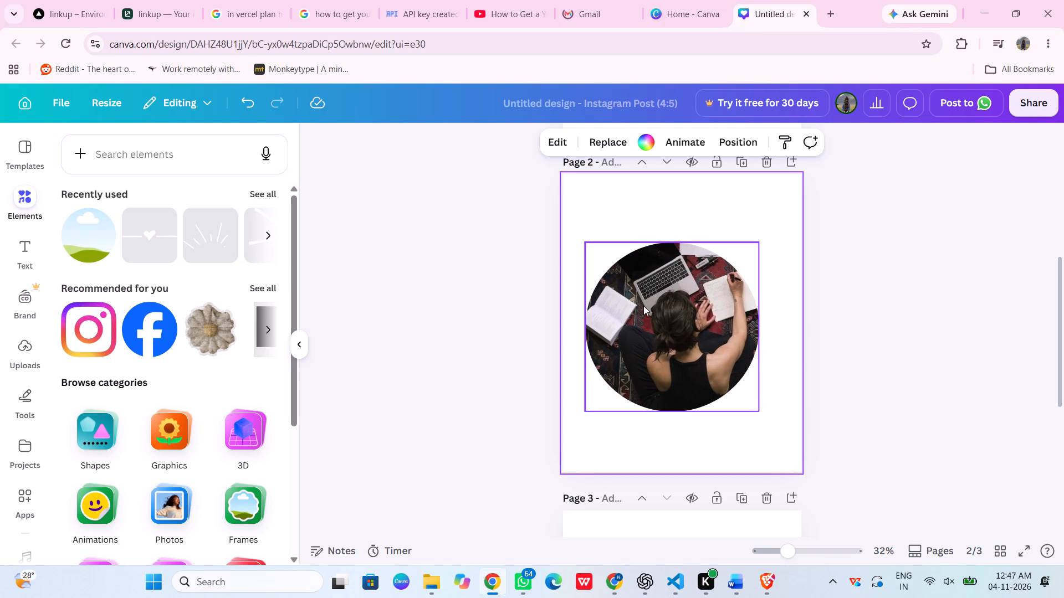
click(643, 306)
drag(755, 408, 768, 423)
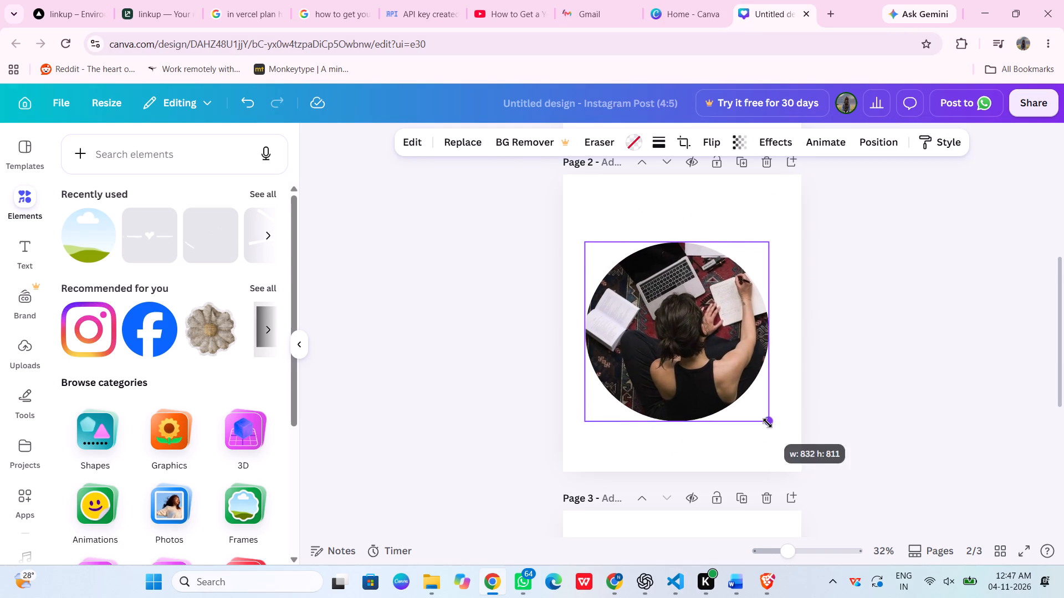
drag(768, 423, 796, 441)
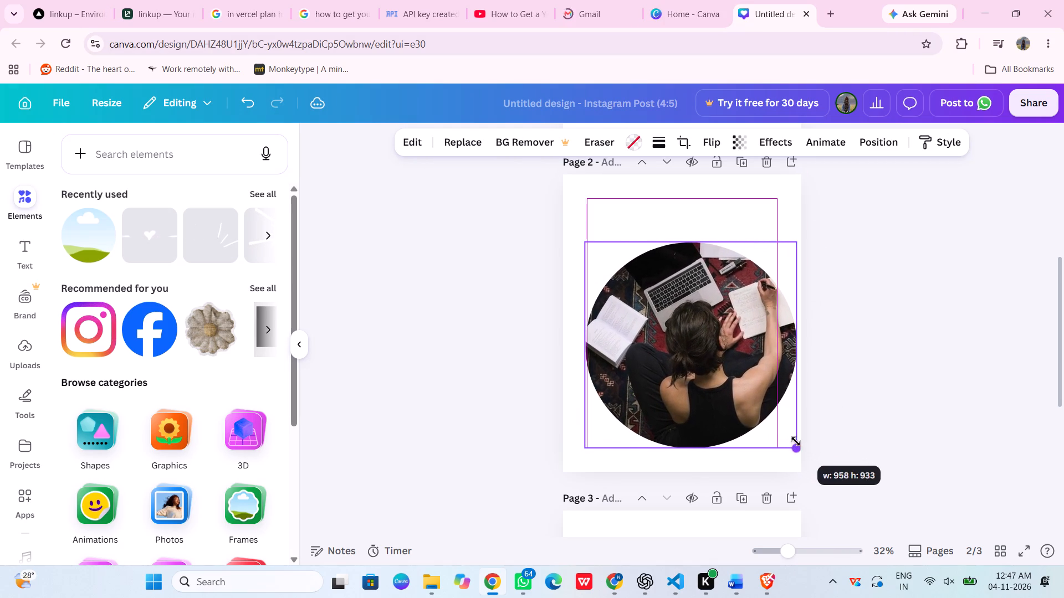
drag(796, 441, 796, 442)
click(871, 385)
drag(725, 374, 711, 362)
click(862, 332)
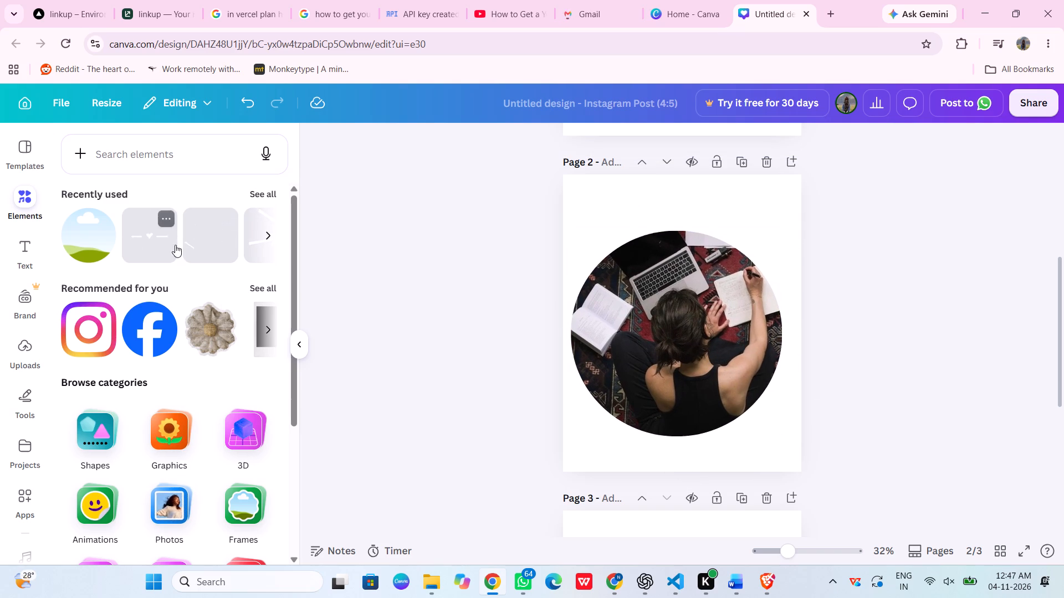
Find and add a rectangle shape on top of the page 2 photo, and colour it black.
click(178, 152)
text(rec)
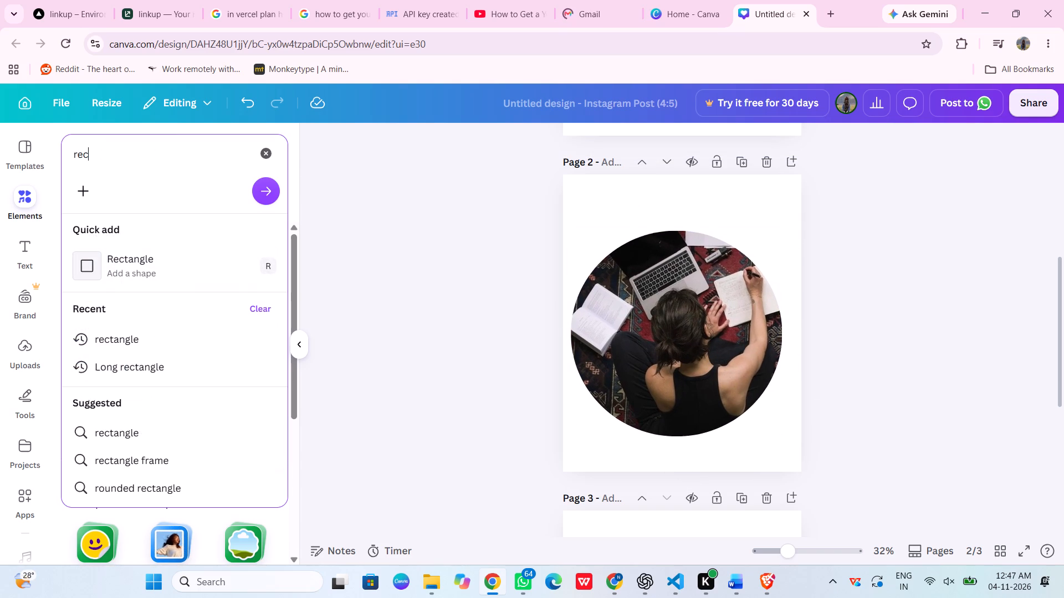
click(169, 274)
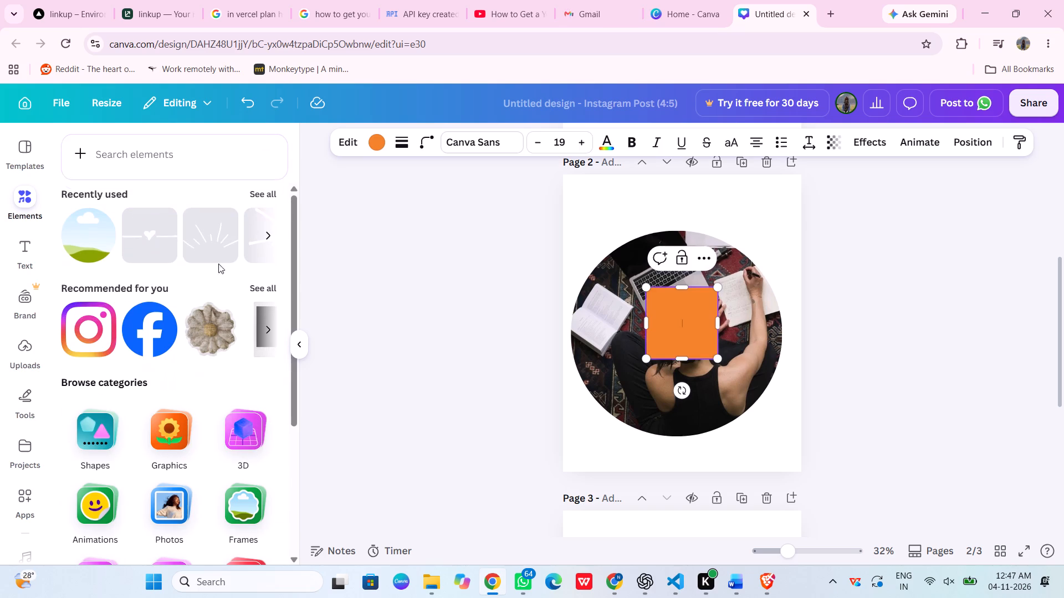
click(364, 130)
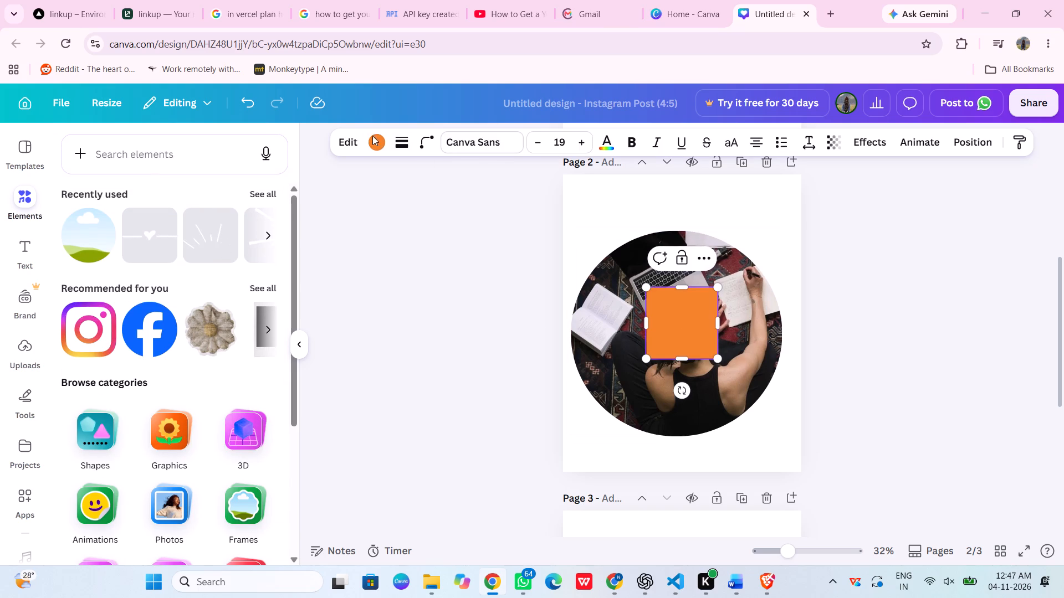
click(382, 142)
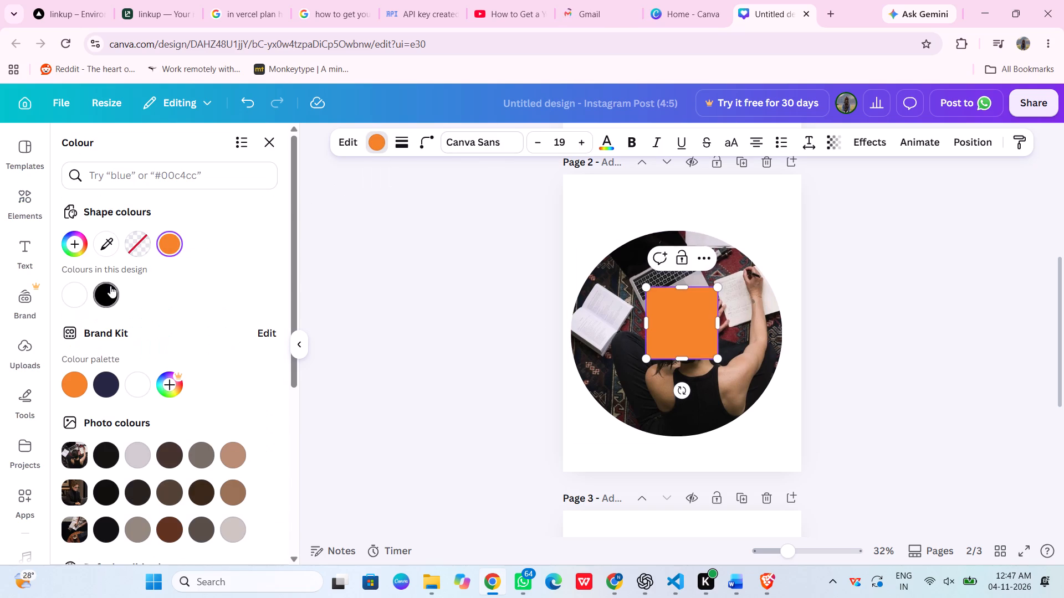
click(110, 286)
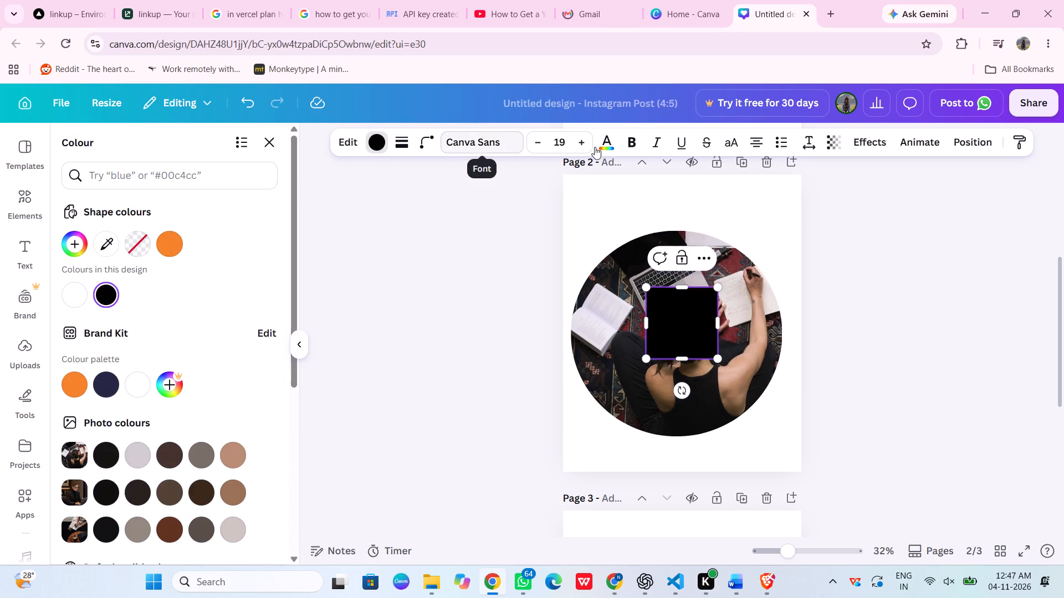
Set the black rectangle's transparency to 35.
click(831, 140)
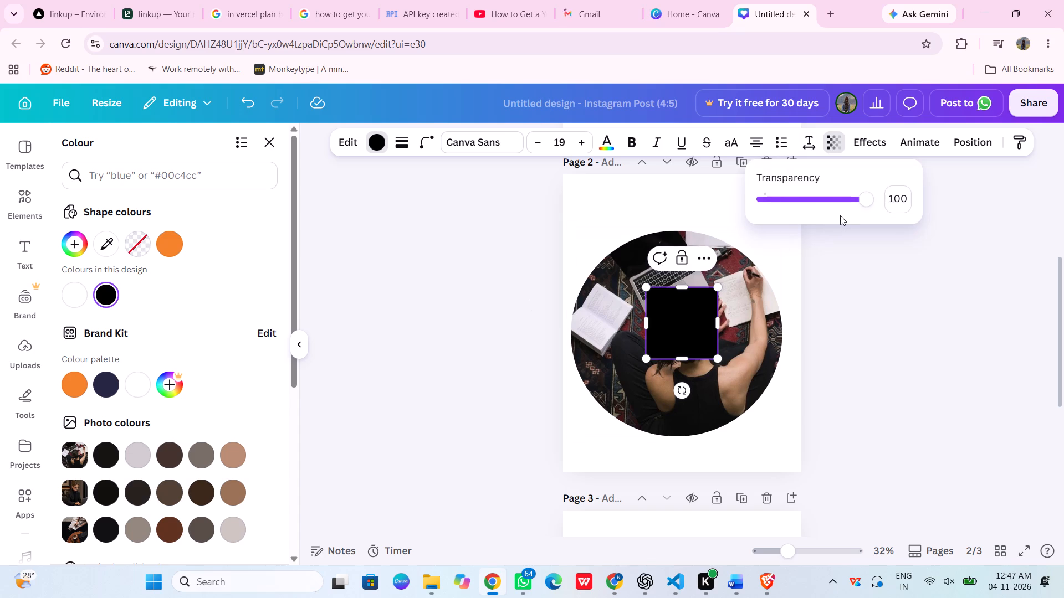
click(774, 198)
click(796, 195)
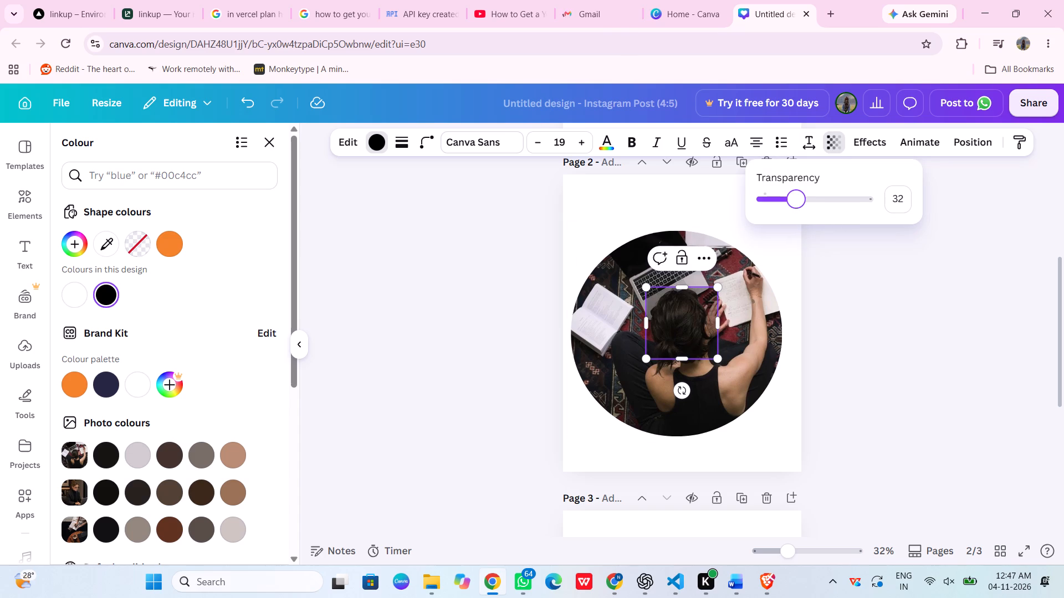
click(804, 195)
click(835, 197)
drag(837, 195, 837, 195)
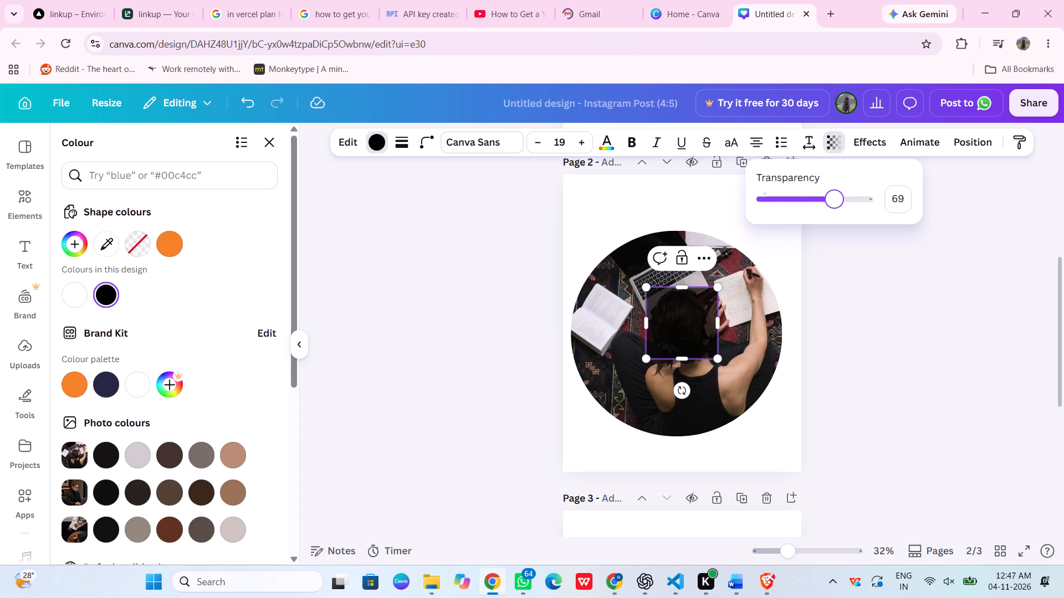
drag(837, 195, 799, 202)
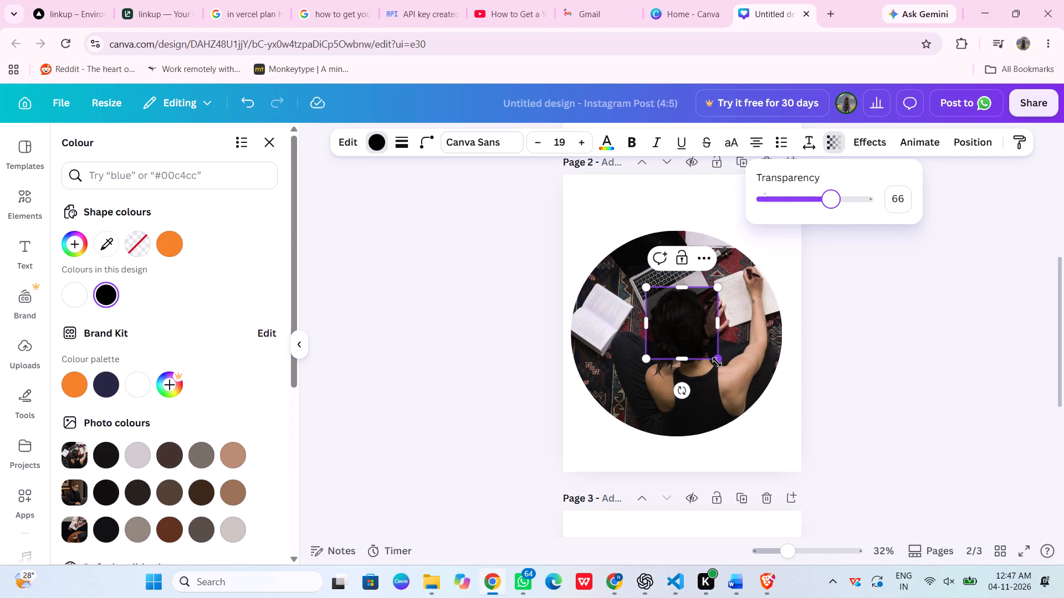
Enlarge the semi-transparent black rectangle on page 2 and position it so it covers the whole circular photo.
drag(716, 362, 774, 420)
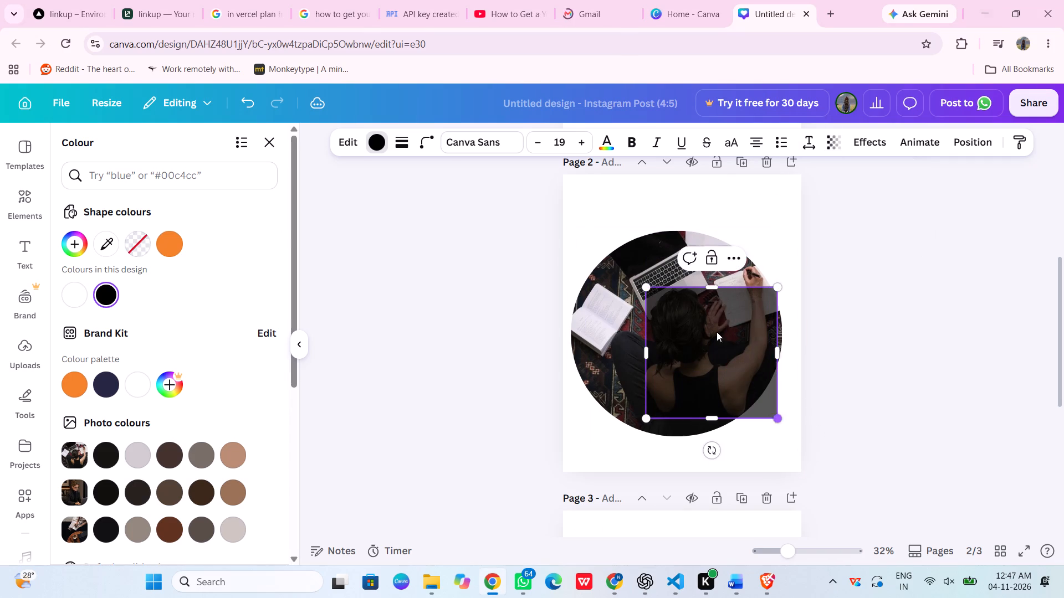
drag(647, 292, 561, 223)
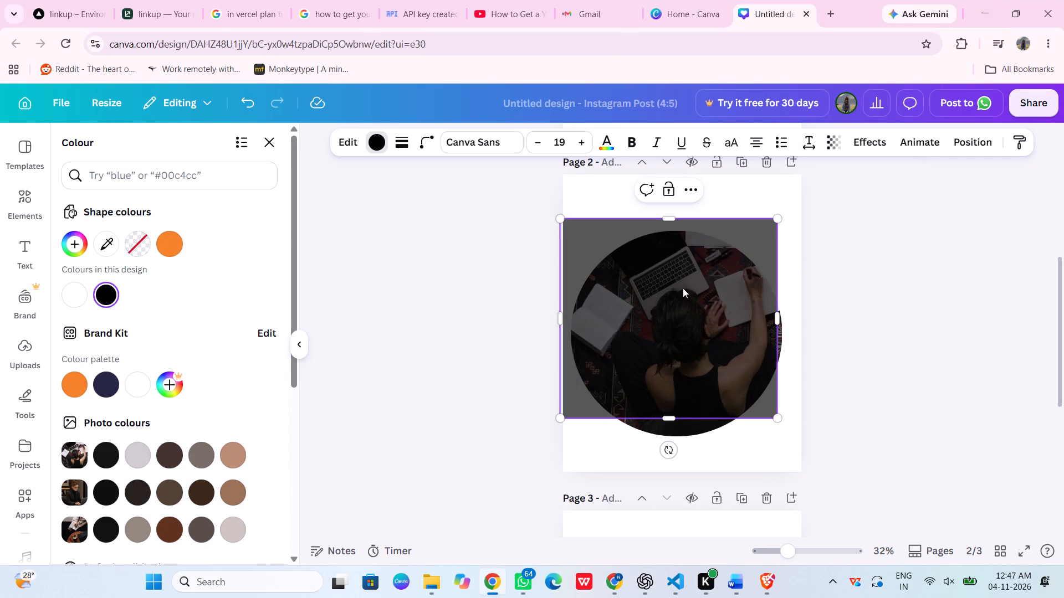
drag(709, 321, 716, 349)
click(863, 344)
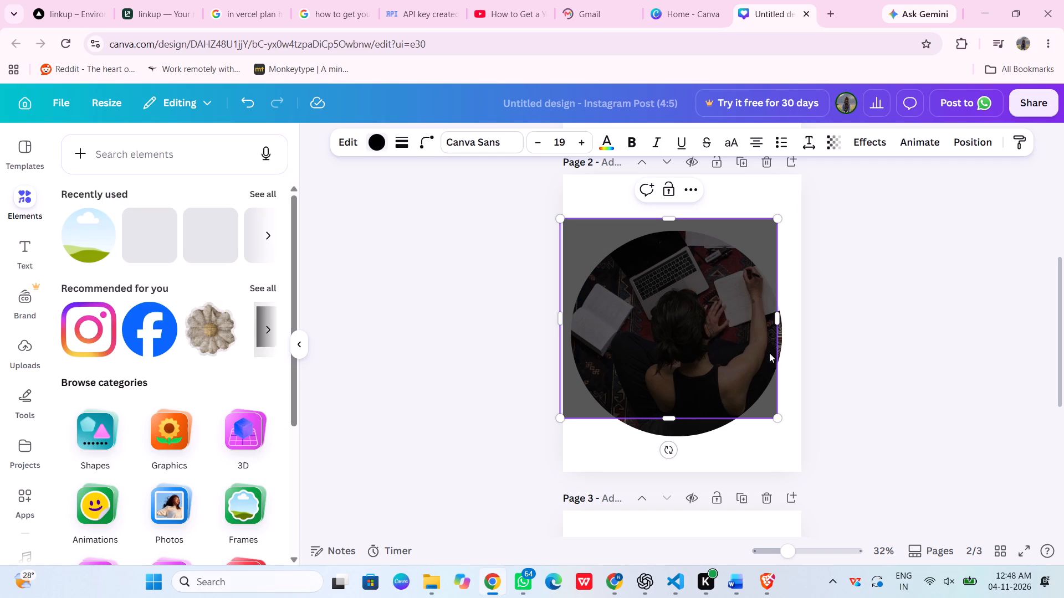
drag(659, 336, 672, 359)
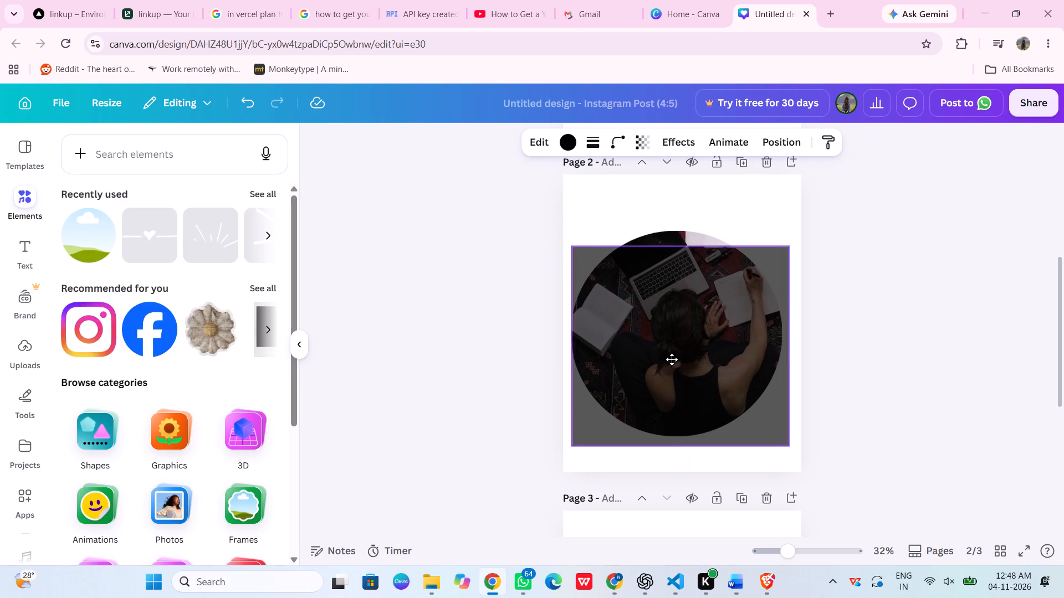
drag(672, 359, 671, 346)
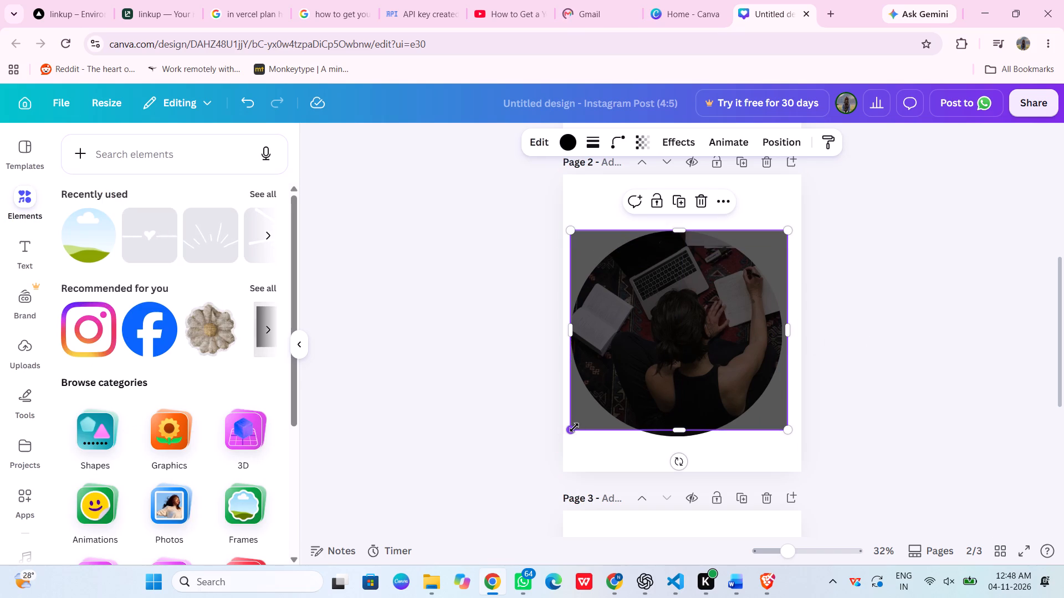
drag(574, 427, 566, 436)
Send the black rectangle on page 2 backward one layer, behind the circular photo.
right_click(692, 337)
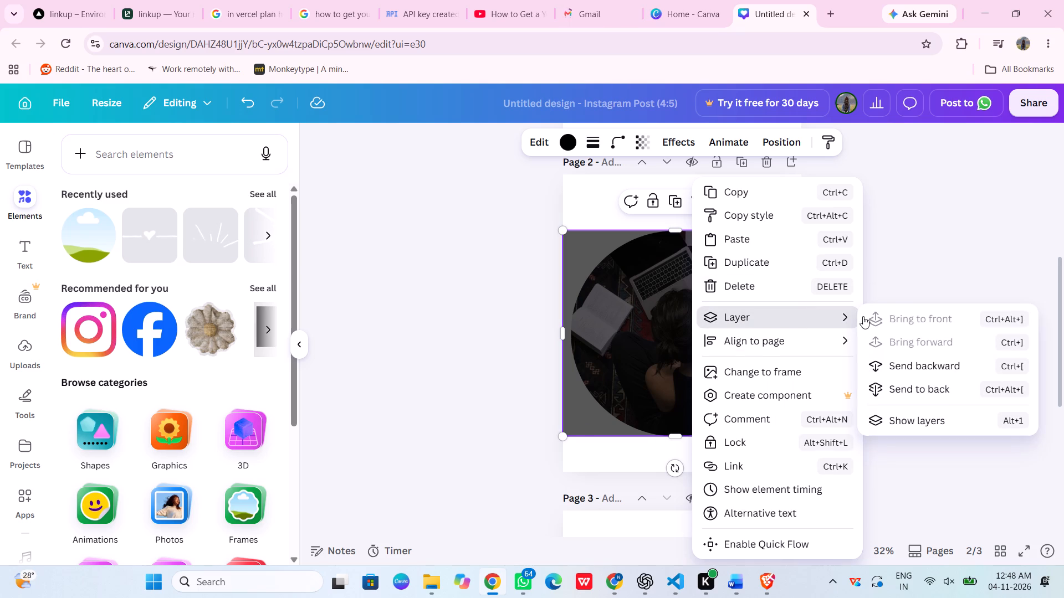
click(931, 363)
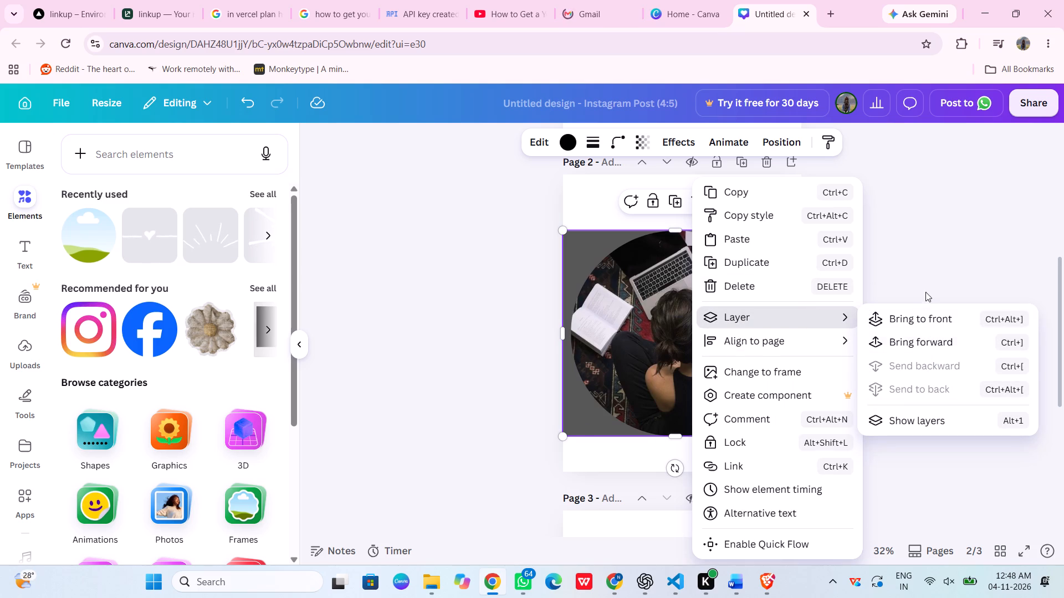
Move the circular photo down page 2 to uncover the dark rectangle, and bring the rectangle to the front.
click(929, 280)
click(901, 276)
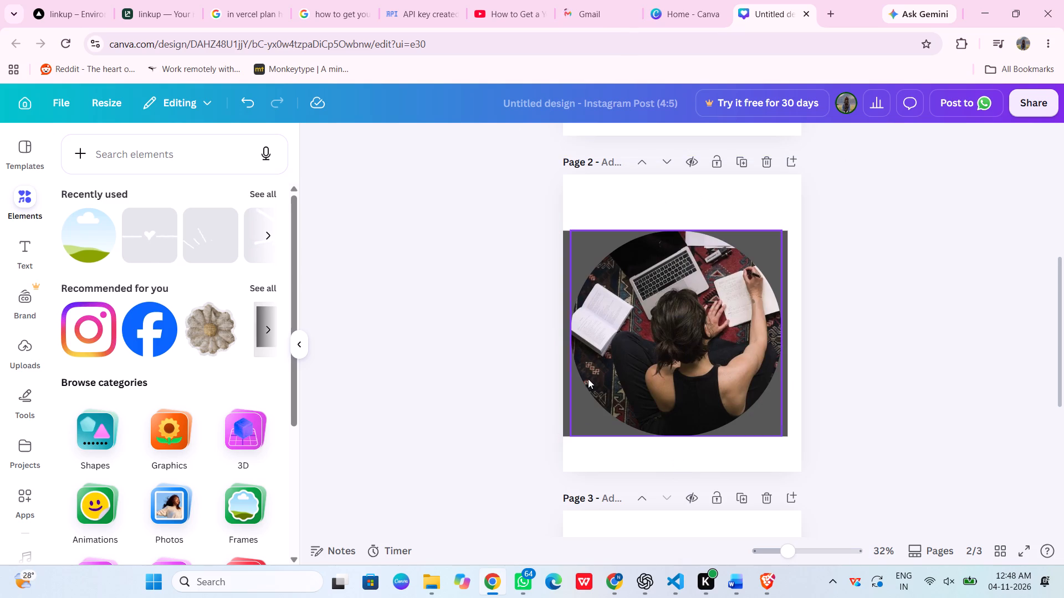
click(572, 247)
drag(682, 292, 686, 374)
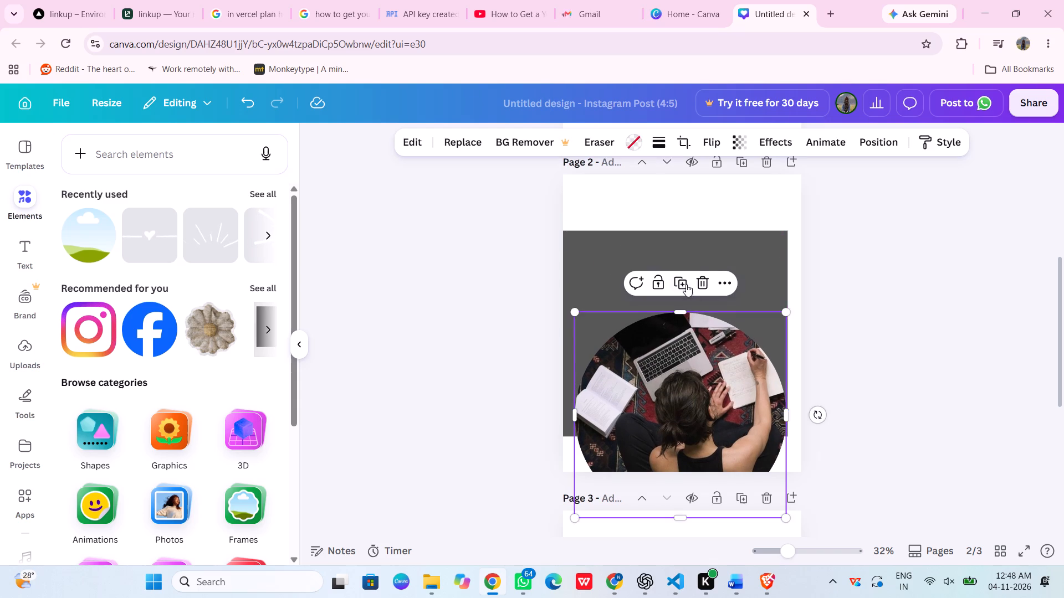
click(725, 251)
right_click(725, 251)
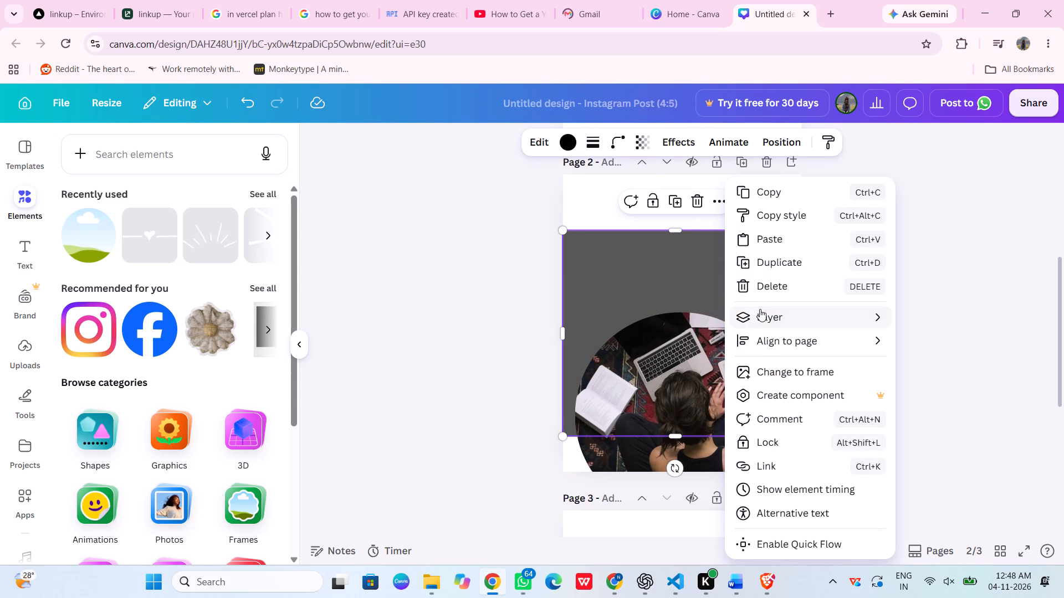
click(858, 311)
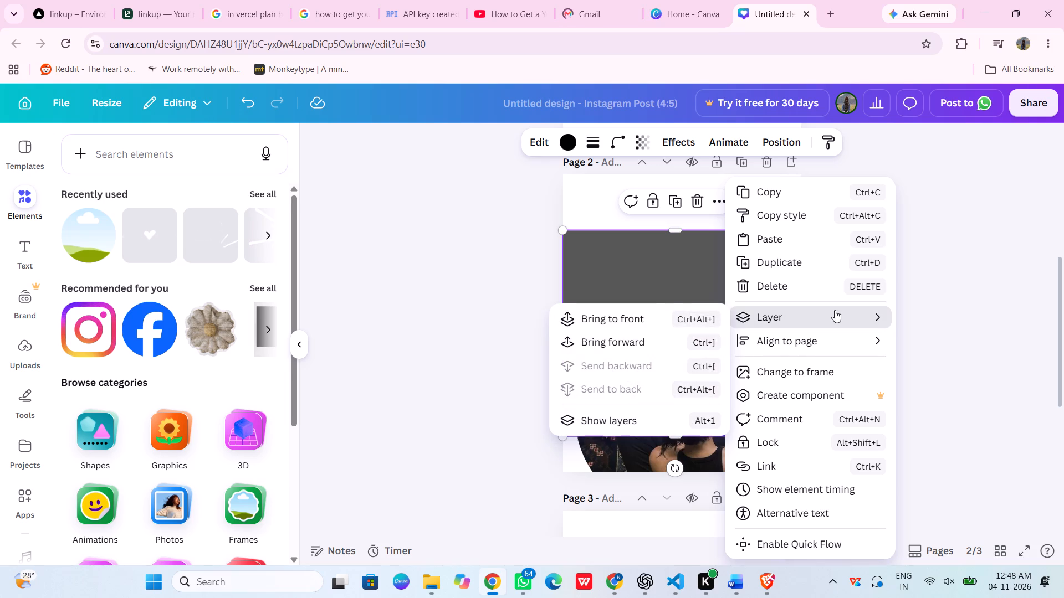
click(659, 318)
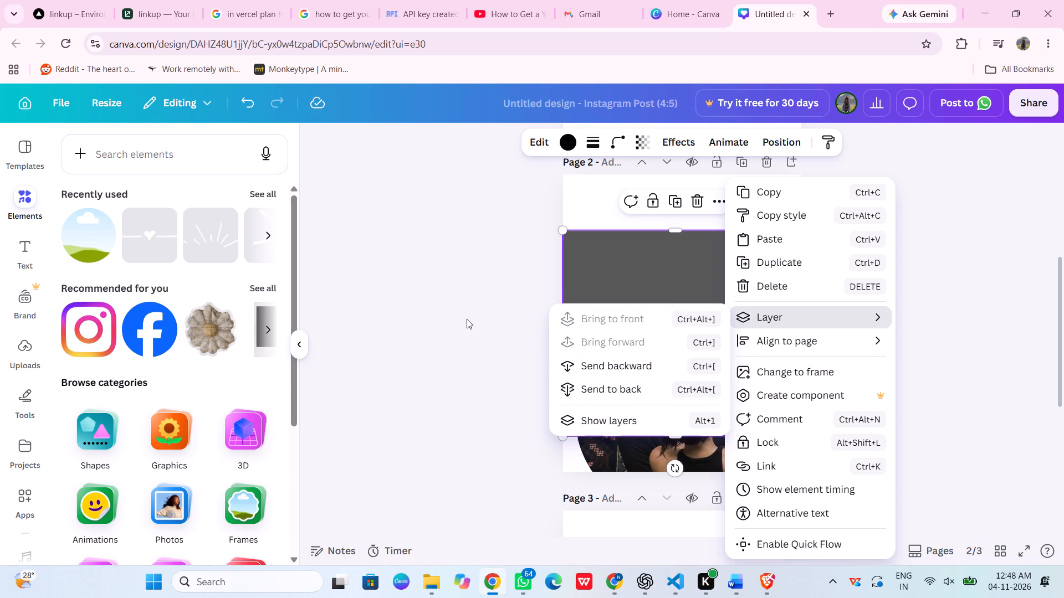
click(467, 319)
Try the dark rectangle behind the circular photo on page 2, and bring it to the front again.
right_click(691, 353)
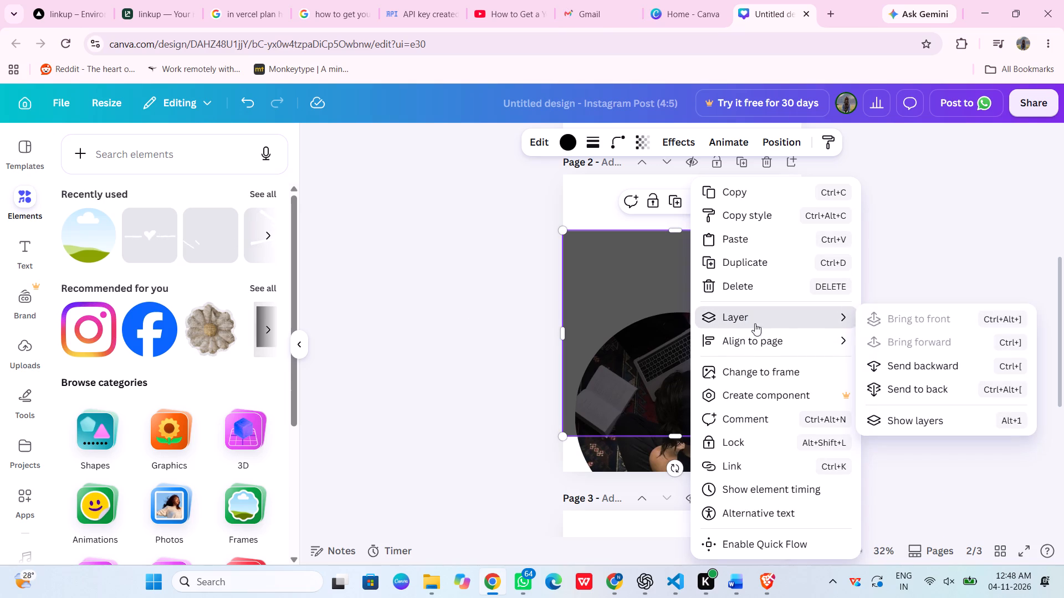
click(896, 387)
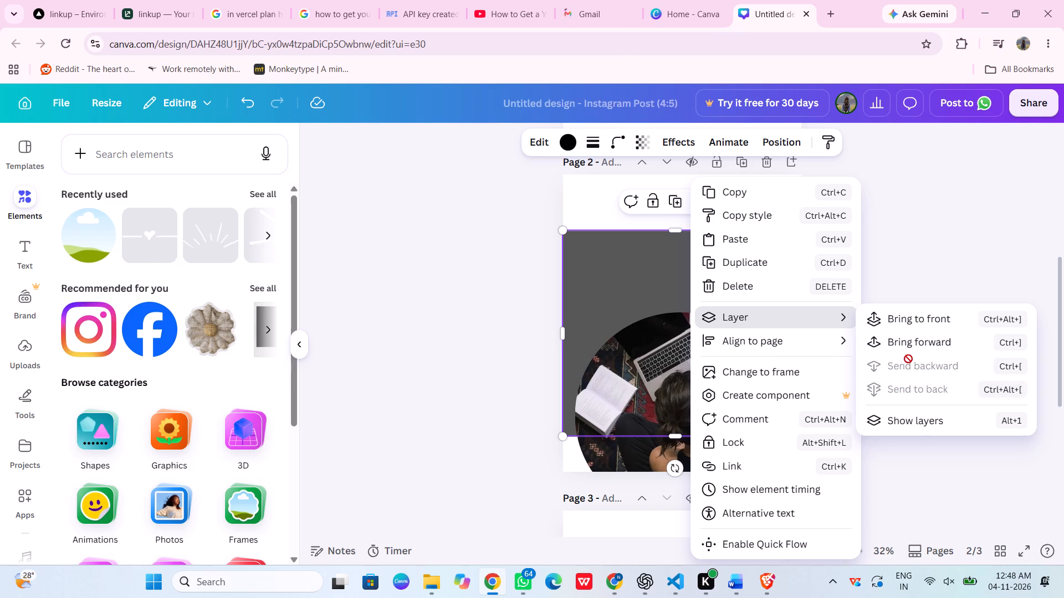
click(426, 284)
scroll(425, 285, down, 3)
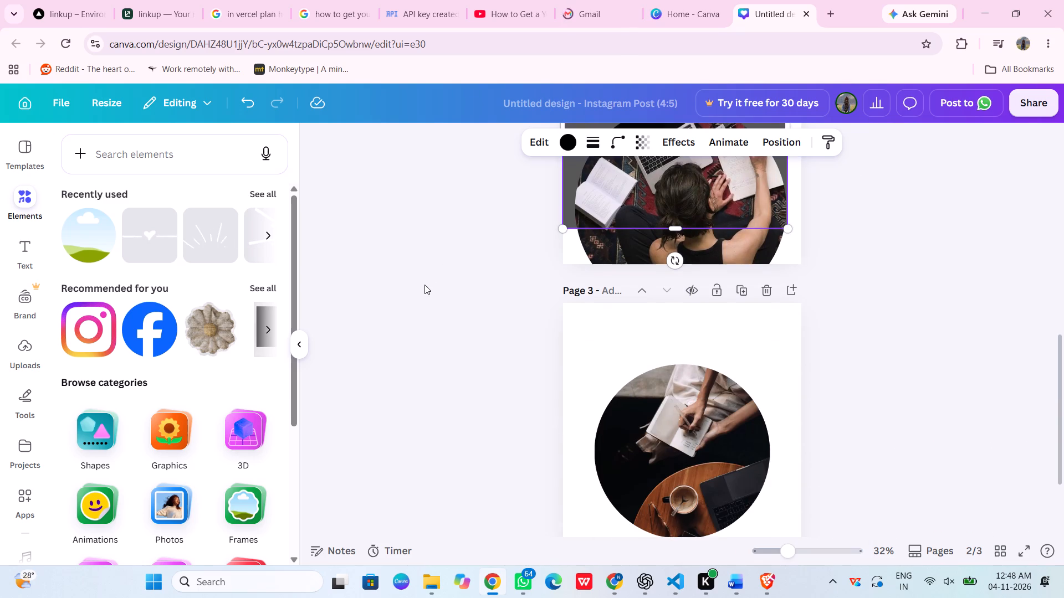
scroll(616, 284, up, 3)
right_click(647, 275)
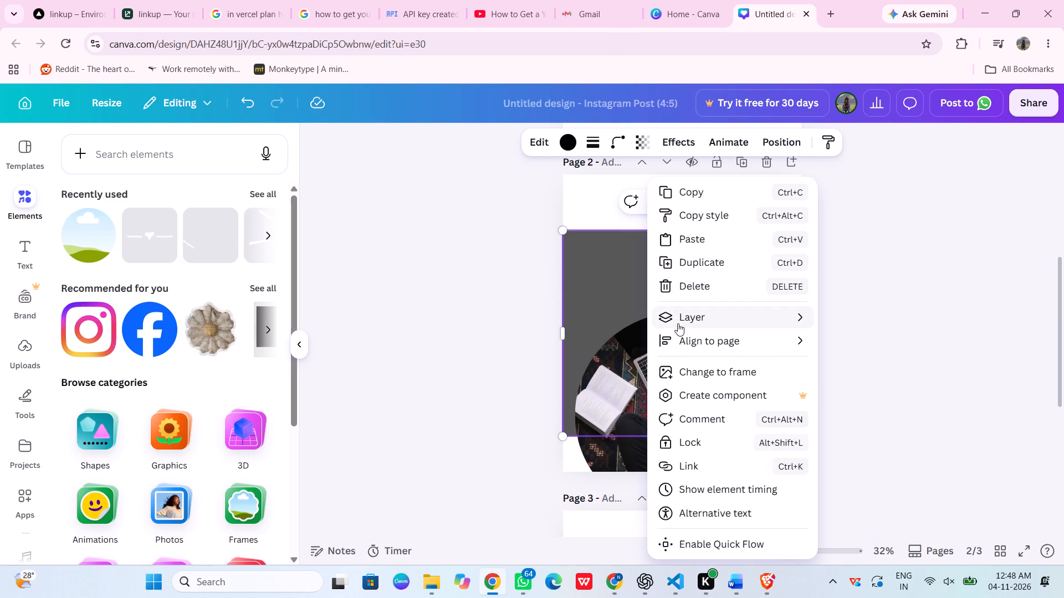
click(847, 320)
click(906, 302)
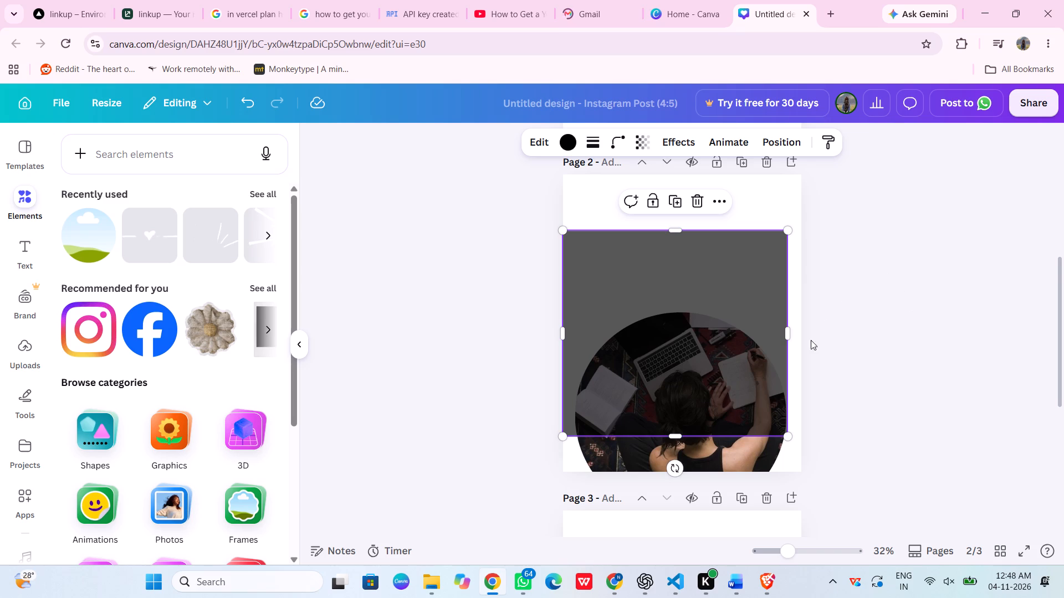
Move the dark rectangle aside to page 2's upper-left corner and move the circular photo up to the centre of the page.
scroll(845, 389, down, 1)
scroll(845, 389, up, 2)
drag(700, 441, 591, 333)
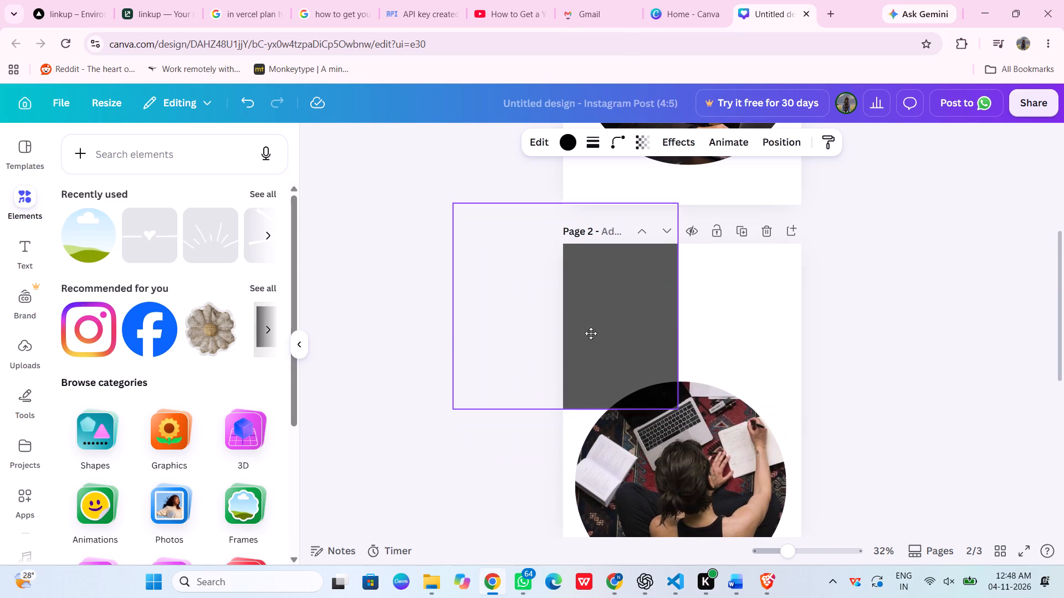
drag(591, 333, 560, 321)
click(729, 484)
drag(730, 480, 733, 390)
click(878, 383)
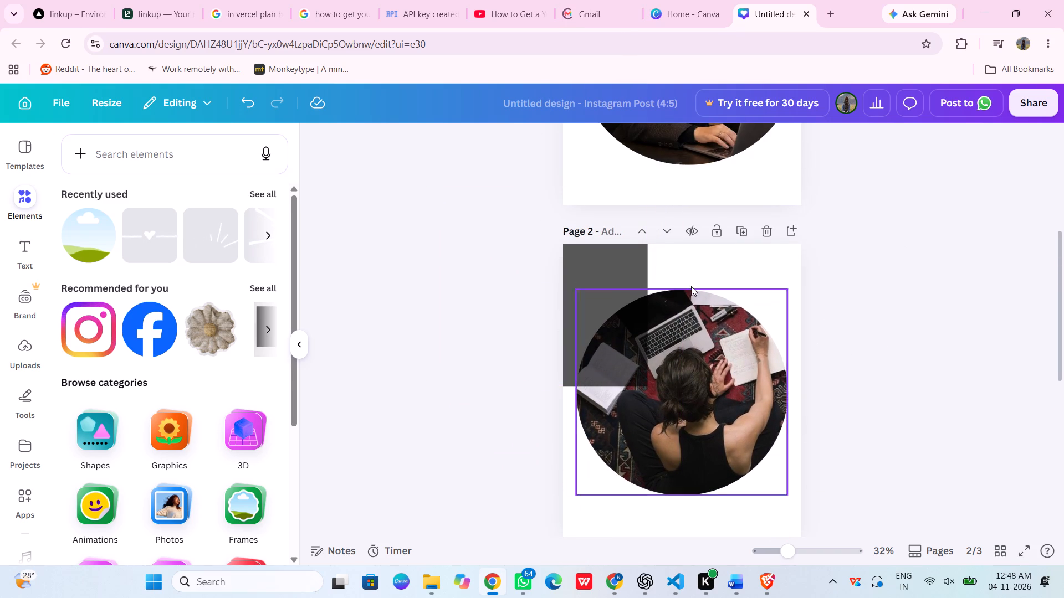
Move the dark rectangle back over the circular photo on page 2 and extend its lower edge below the circle.
drag(620, 297, 773, 411)
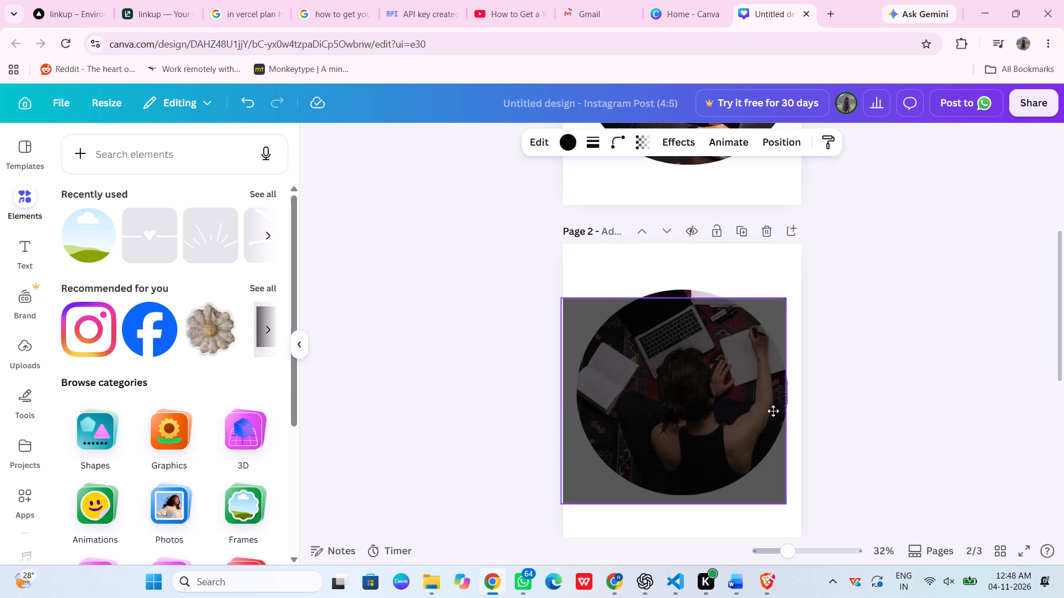
drag(773, 411, 769, 397)
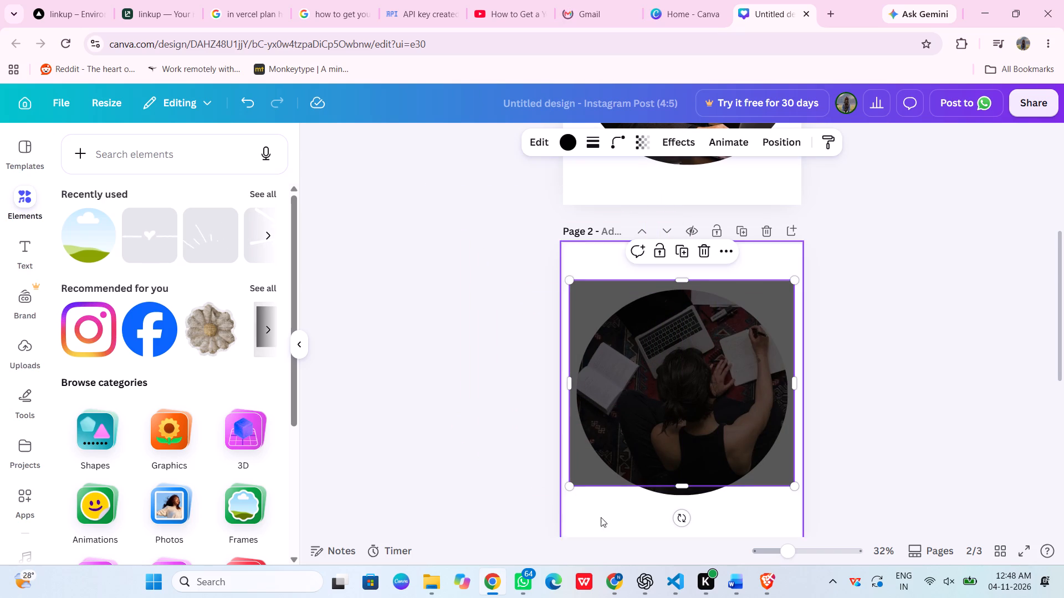
drag(685, 485, 688, 494)
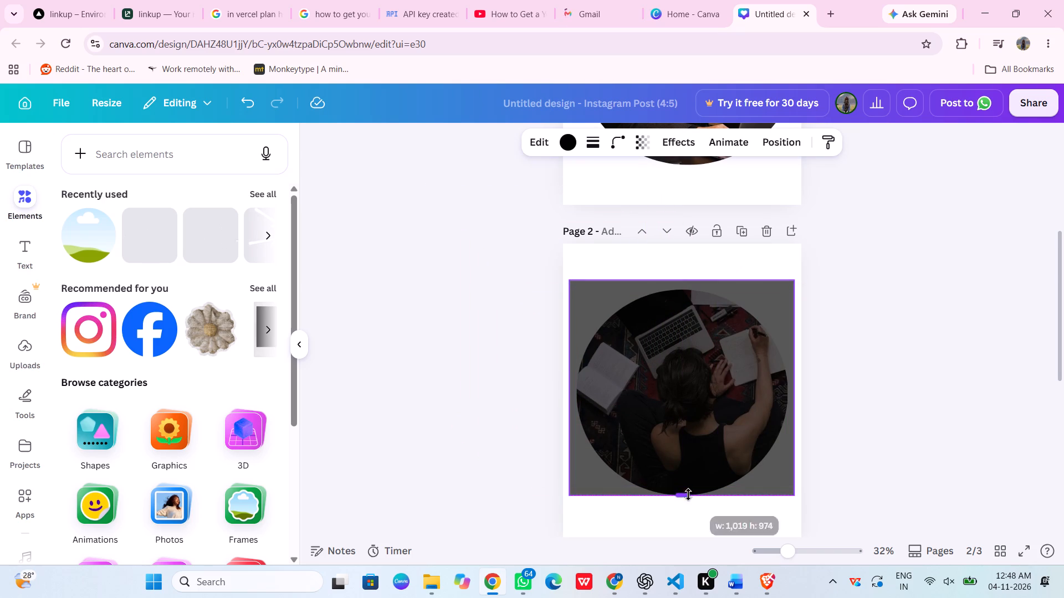
drag(688, 494, 692, 512)
scroll(697, 461, up, 1)
scroll(710, 419, down, 2)
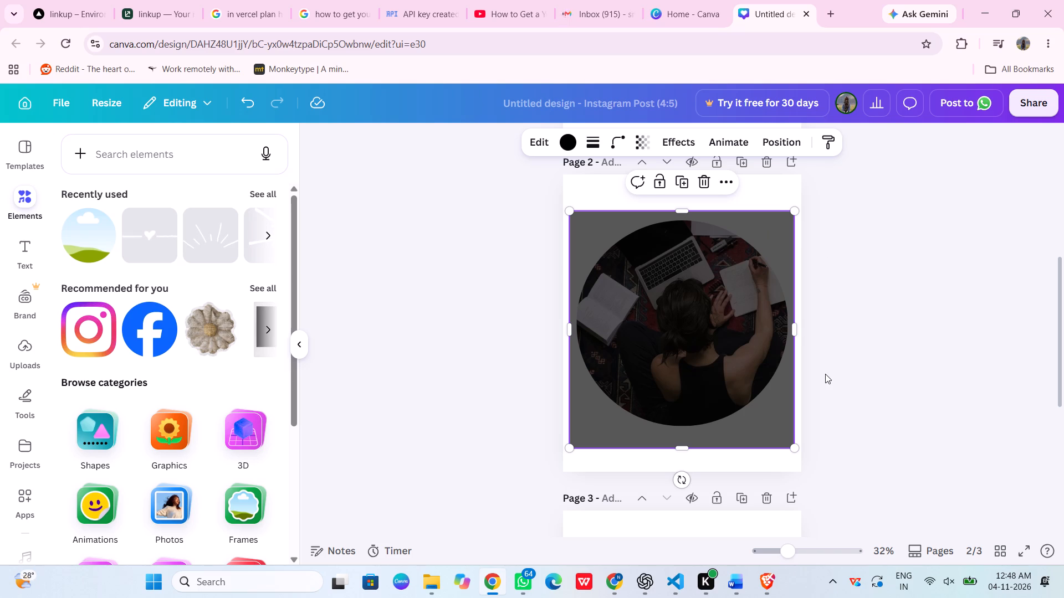
Lower the transparency value of the black overlay rectangle on page 2 to 50.
key(ctrl+plus)
scroll(825, 374, up, 1)
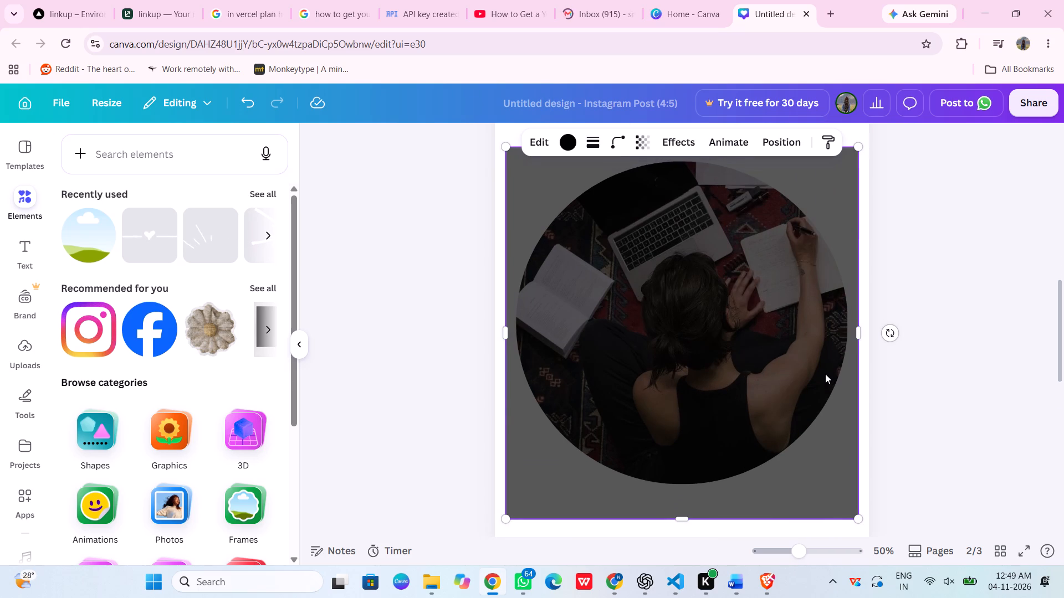
click(936, 327)
scroll(936, 327, down, 1)
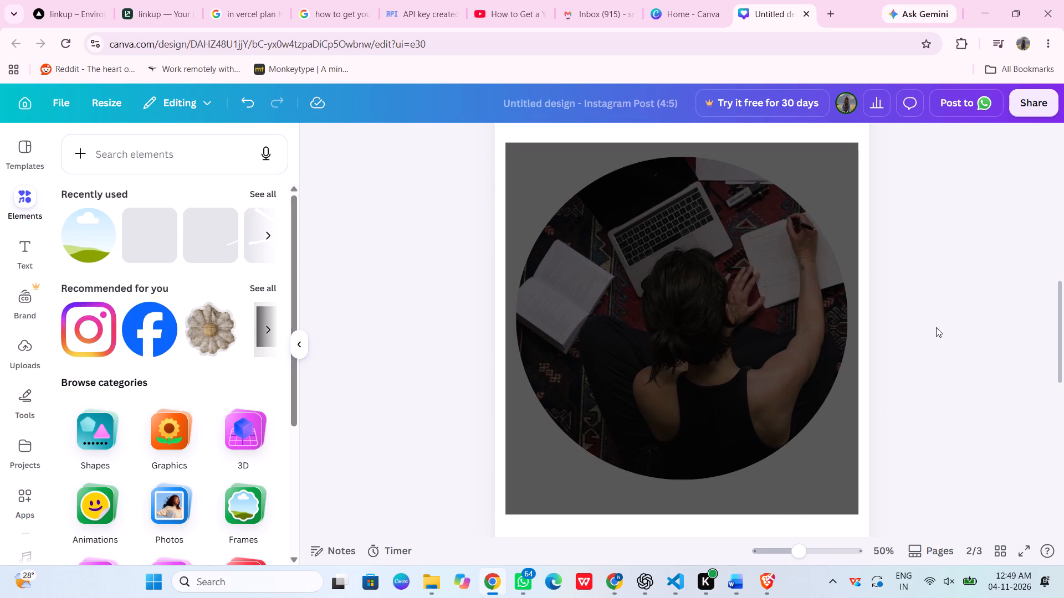
click(711, 343)
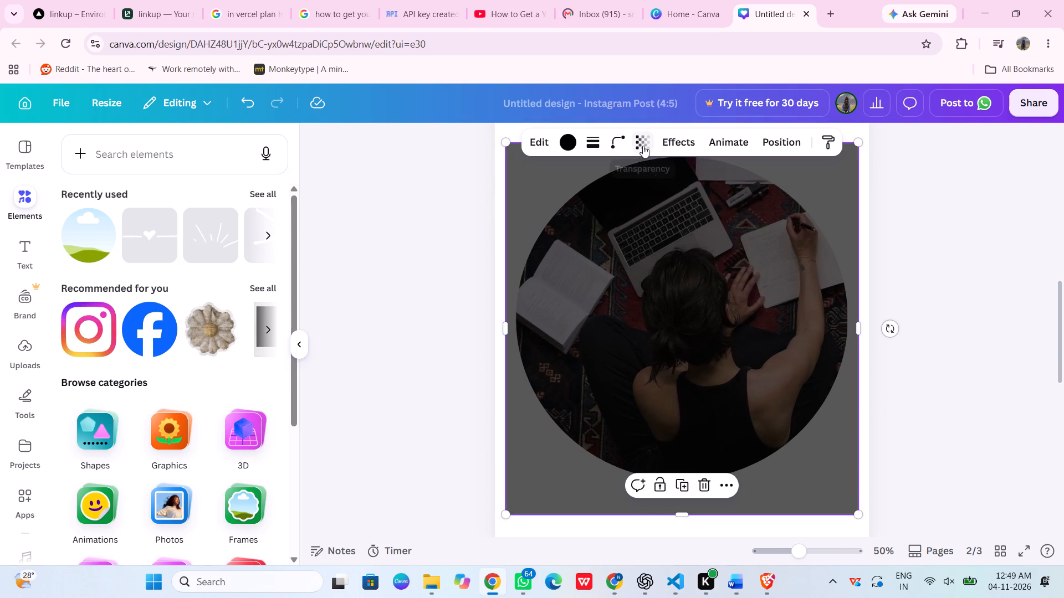
click(643, 146)
click(612, 201)
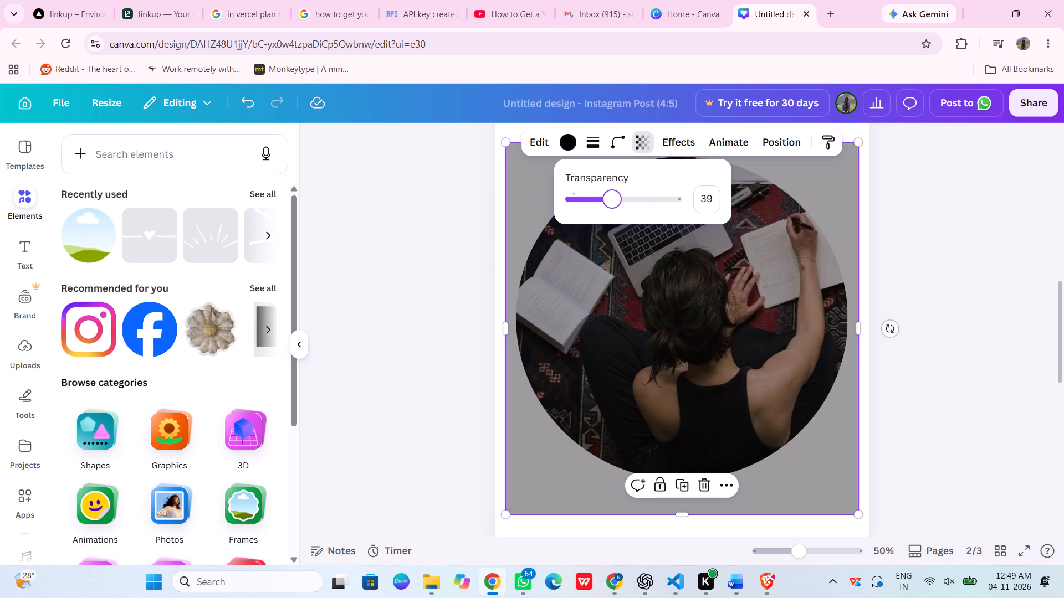
drag(617, 197, 623, 195)
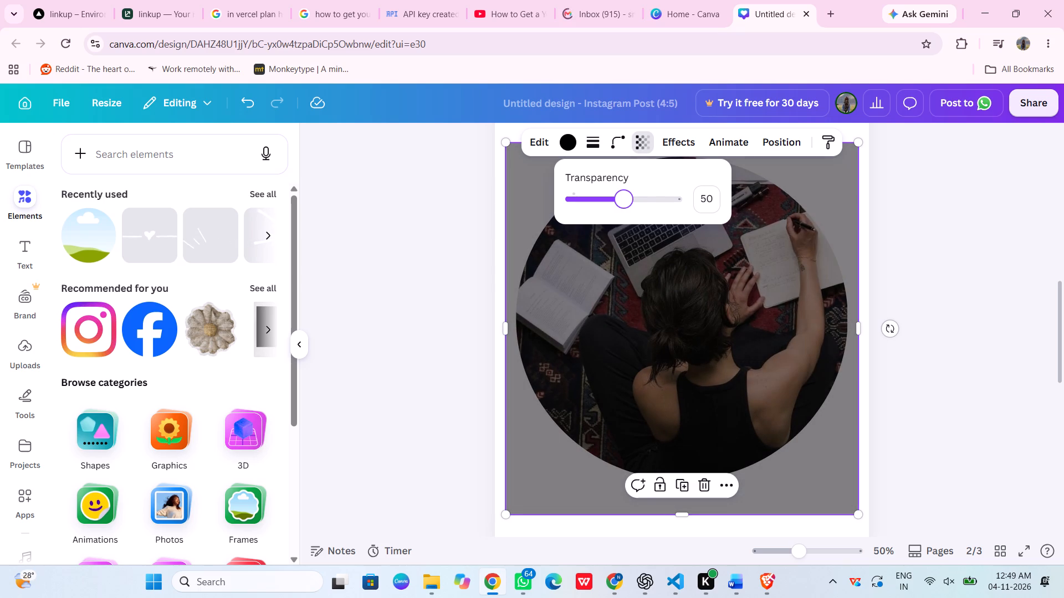
click(917, 331)
Copy the semi-transparent black overlay rectangle from page 2 and paste it over the circular photo on page 3.
scroll(833, 330, up, 2)
click(832, 331)
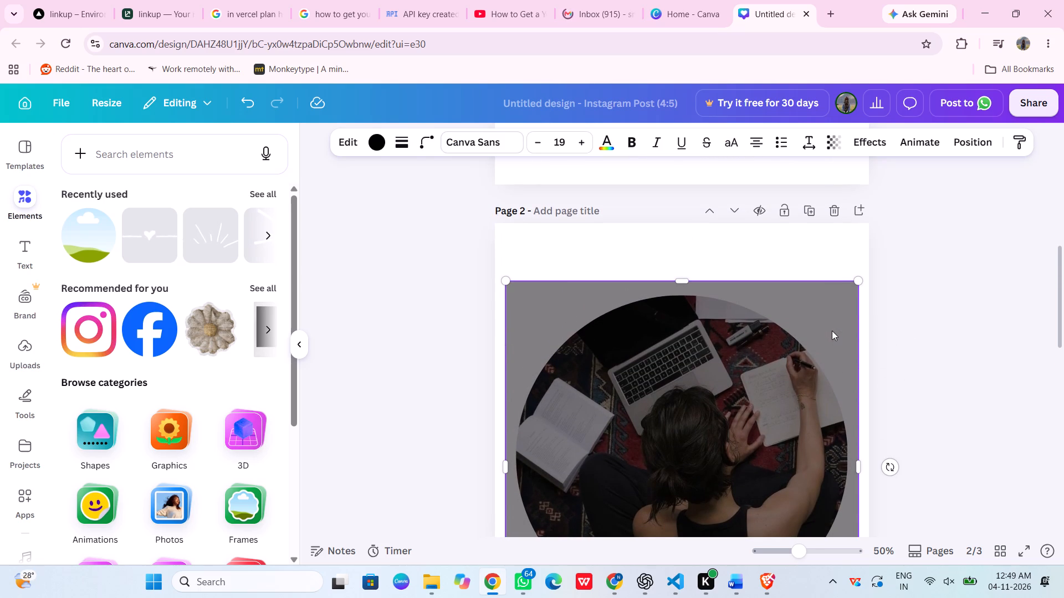
key(ctrl+c)
key(ctrl+v)
scroll(832, 331, down, 2)
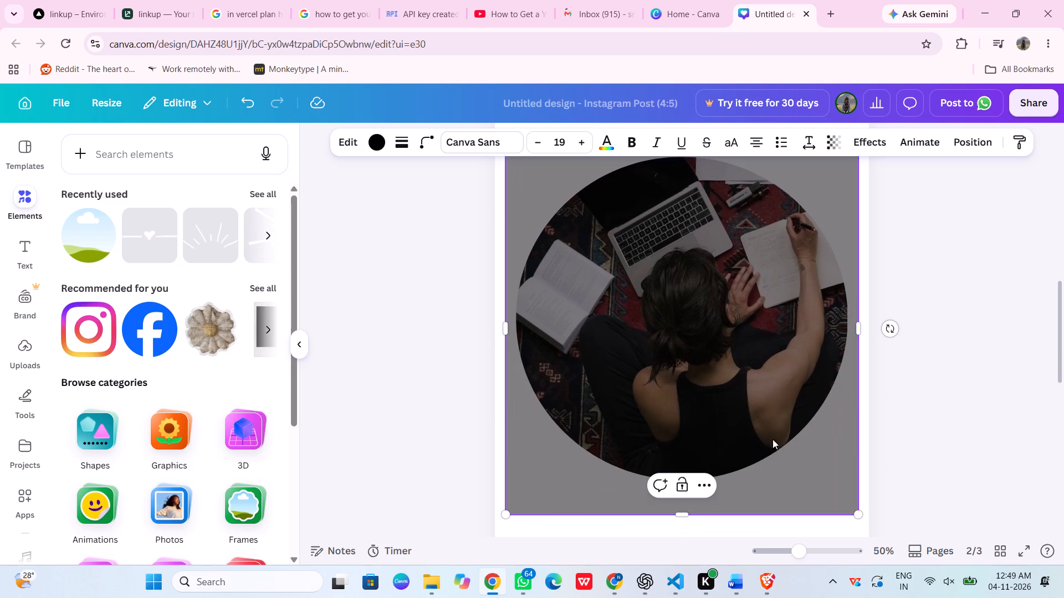
click(976, 441)
click(779, 440)
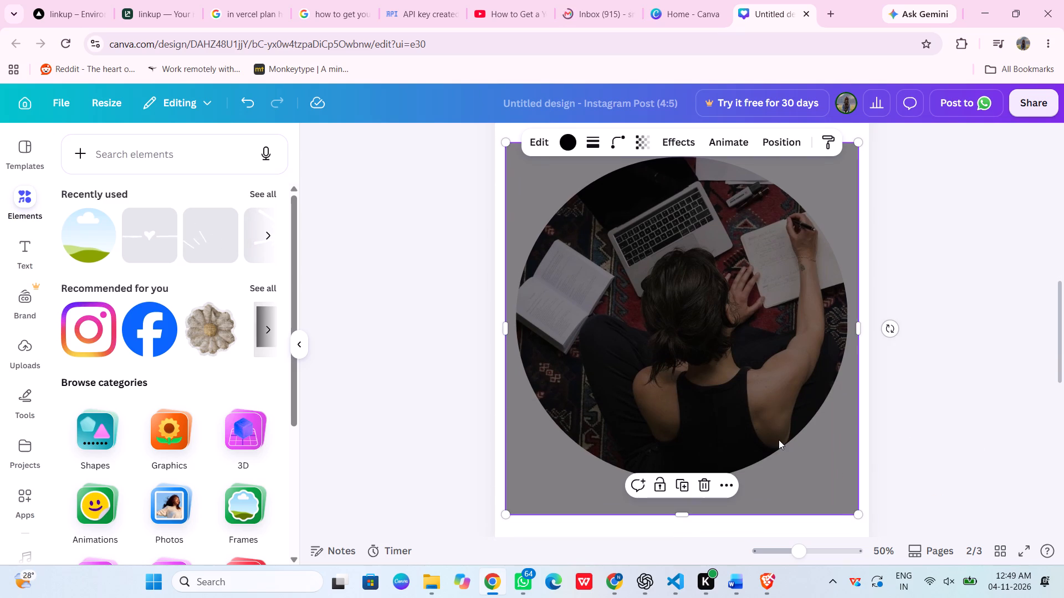
key(ctrl+c)
key(ctrl+c)
scroll(778, 440, down, 4)
click(831, 375)
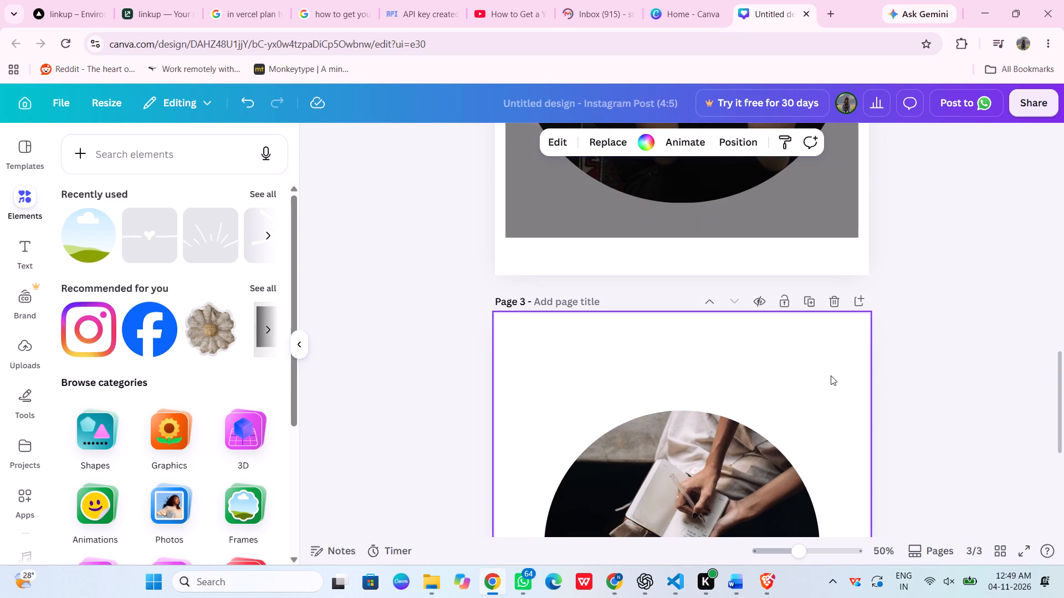
key(ctrl+v)
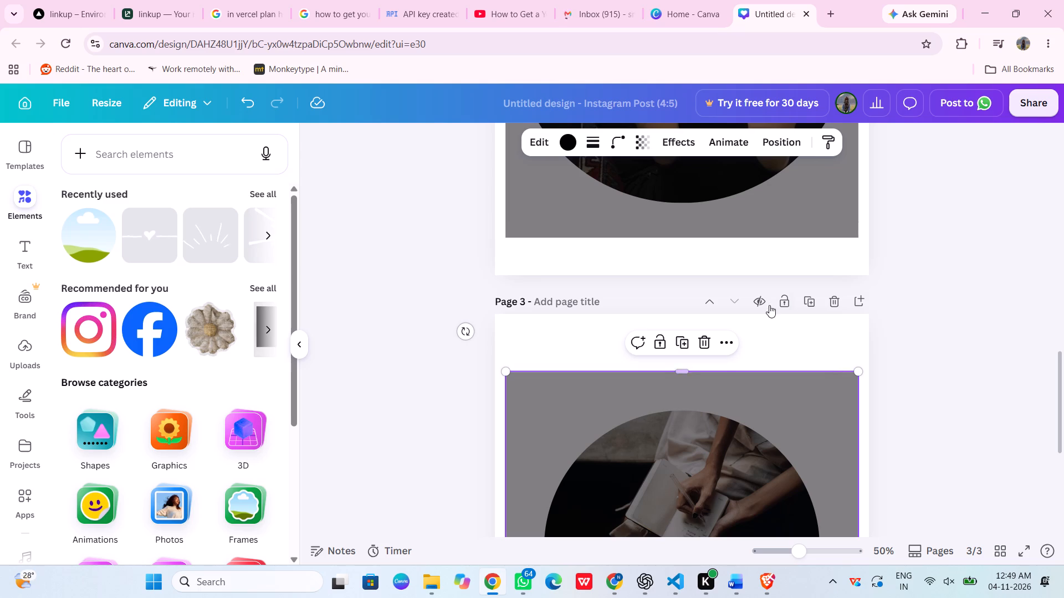
Try white on page 3's overlay rectangle, then recolour it with the pale pinkish grey sampled from the first photo palette.
click(571, 142)
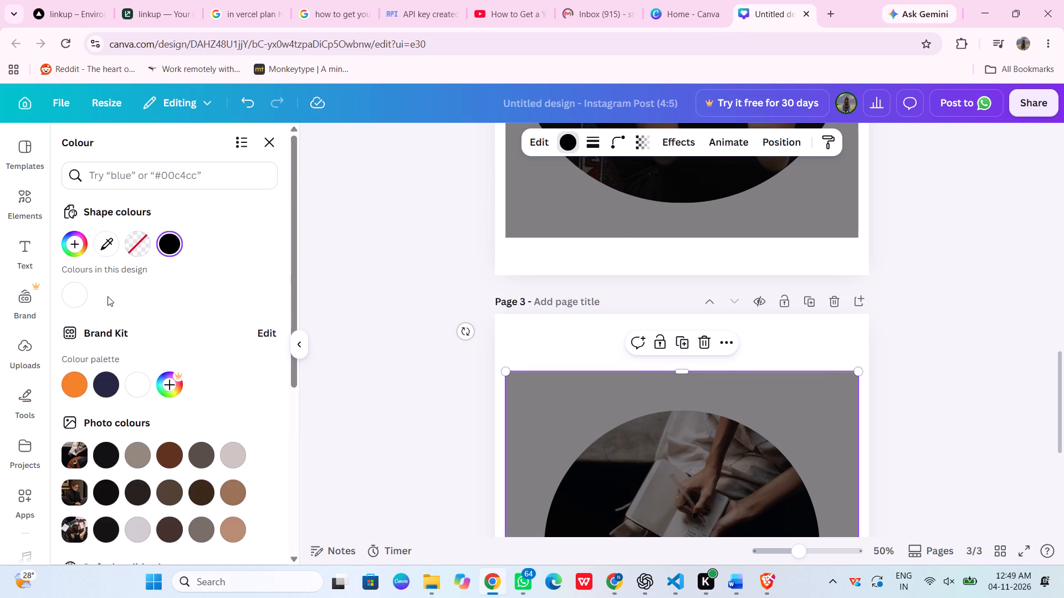
click(65, 291)
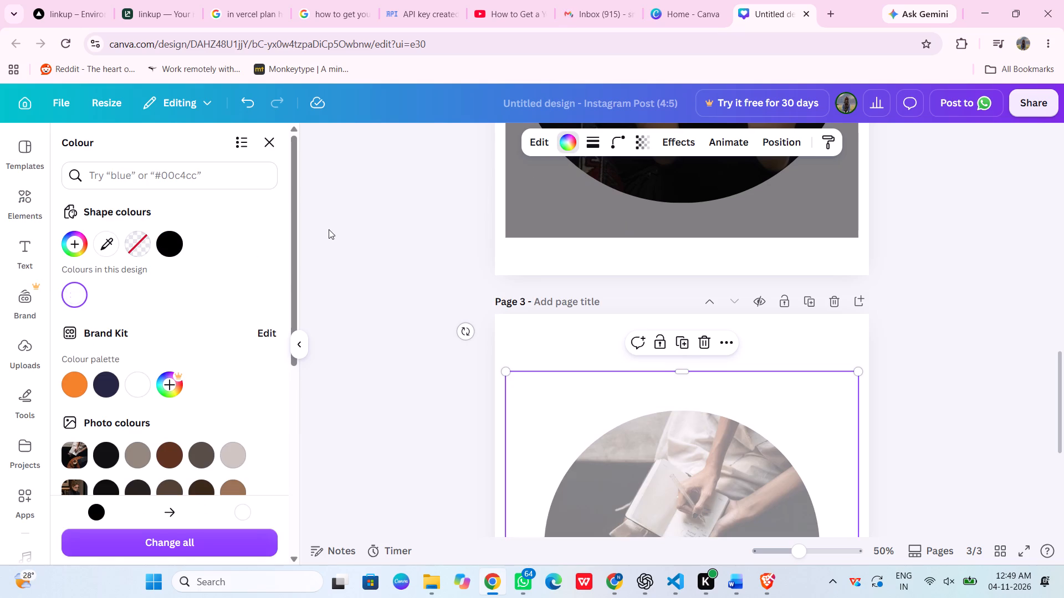
scroll(329, 229, down, 1)
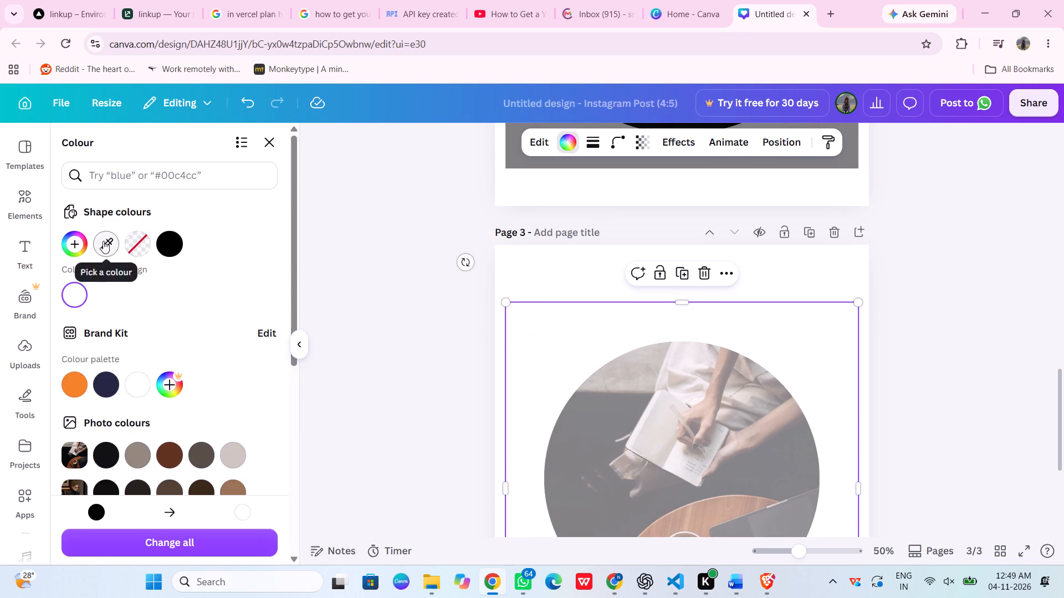
click(103, 241)
click(226, 455)
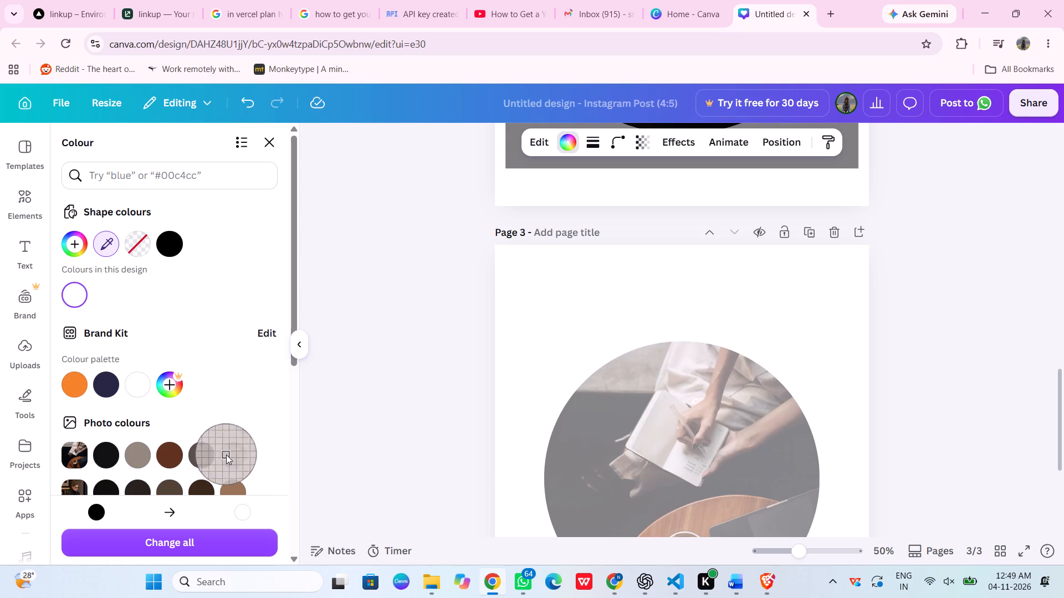
scroll(614, 337, down, 3)
scroll(820, 362, up, 2)
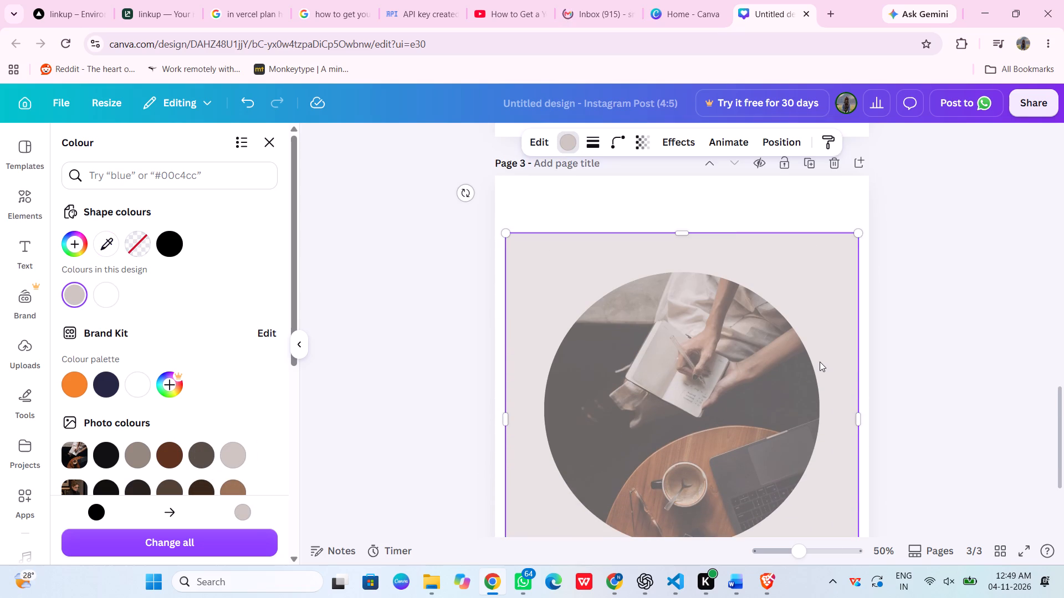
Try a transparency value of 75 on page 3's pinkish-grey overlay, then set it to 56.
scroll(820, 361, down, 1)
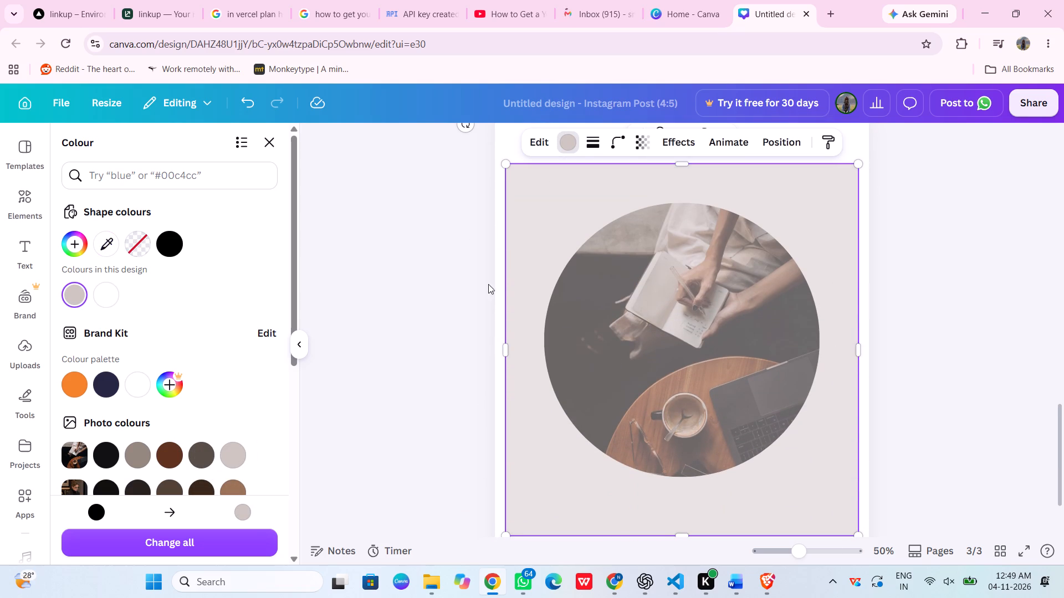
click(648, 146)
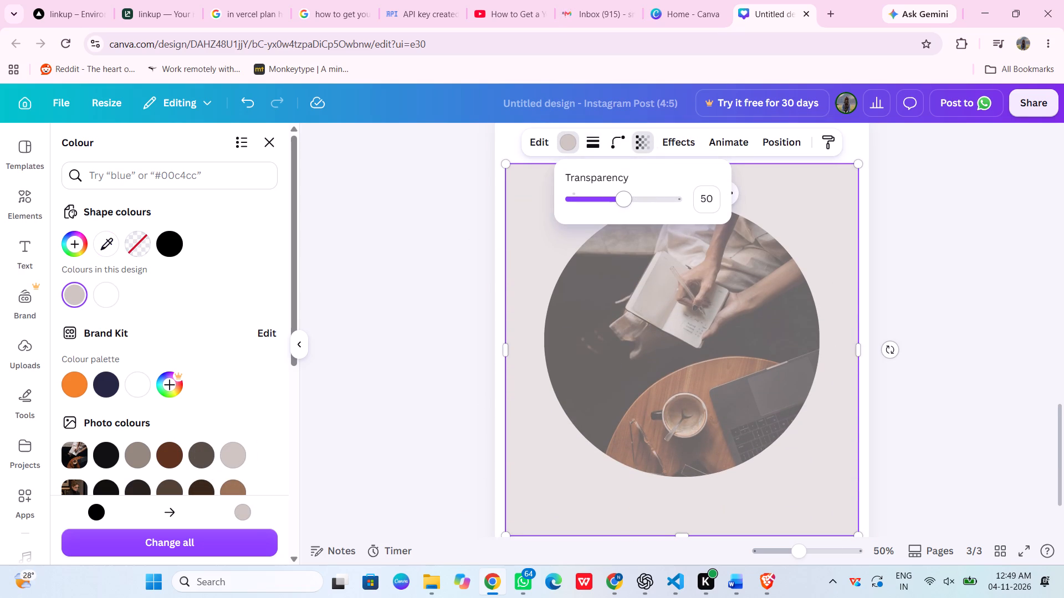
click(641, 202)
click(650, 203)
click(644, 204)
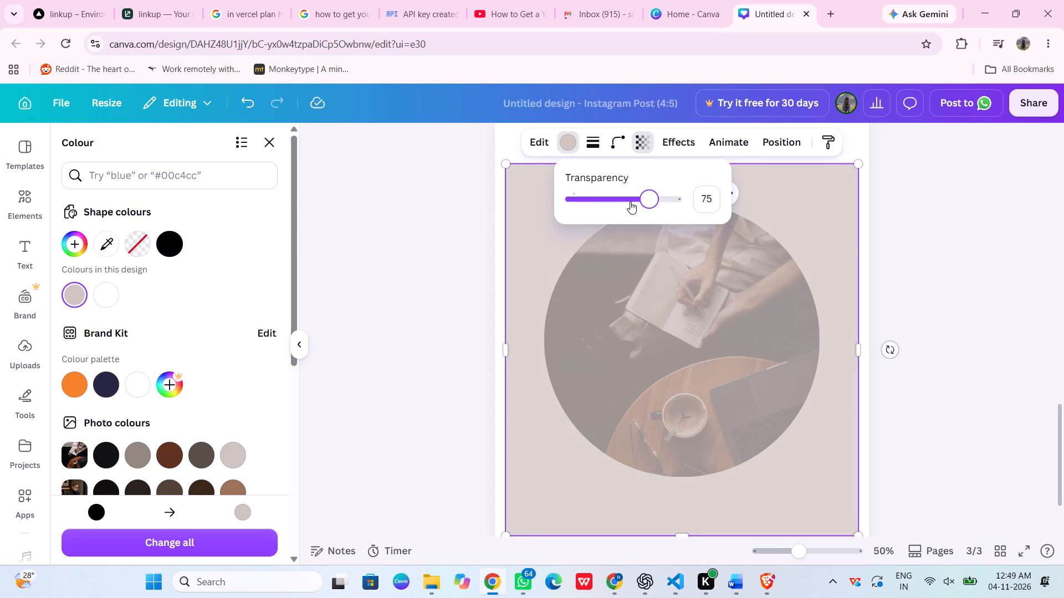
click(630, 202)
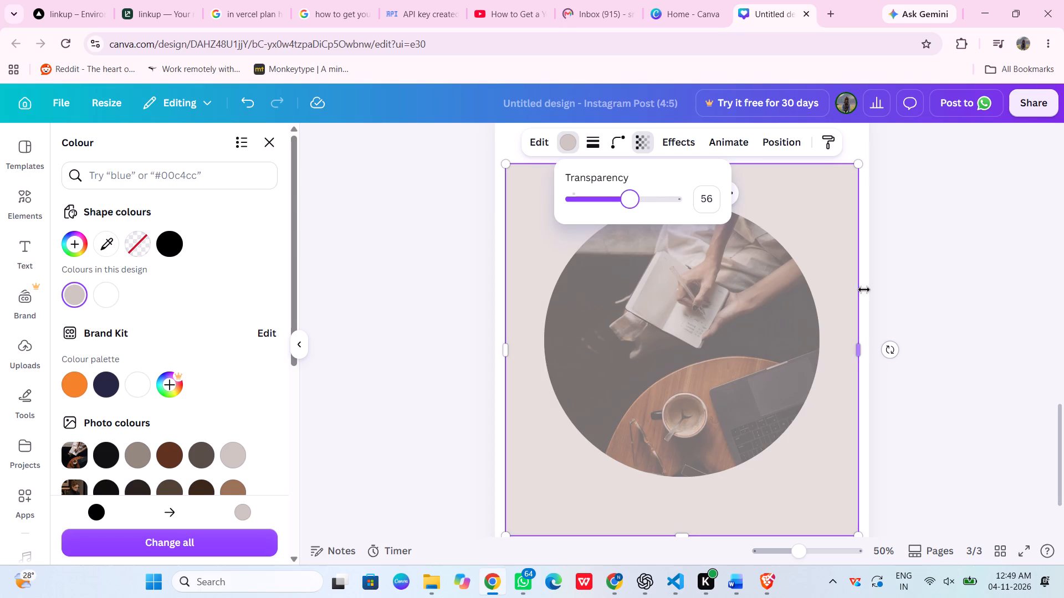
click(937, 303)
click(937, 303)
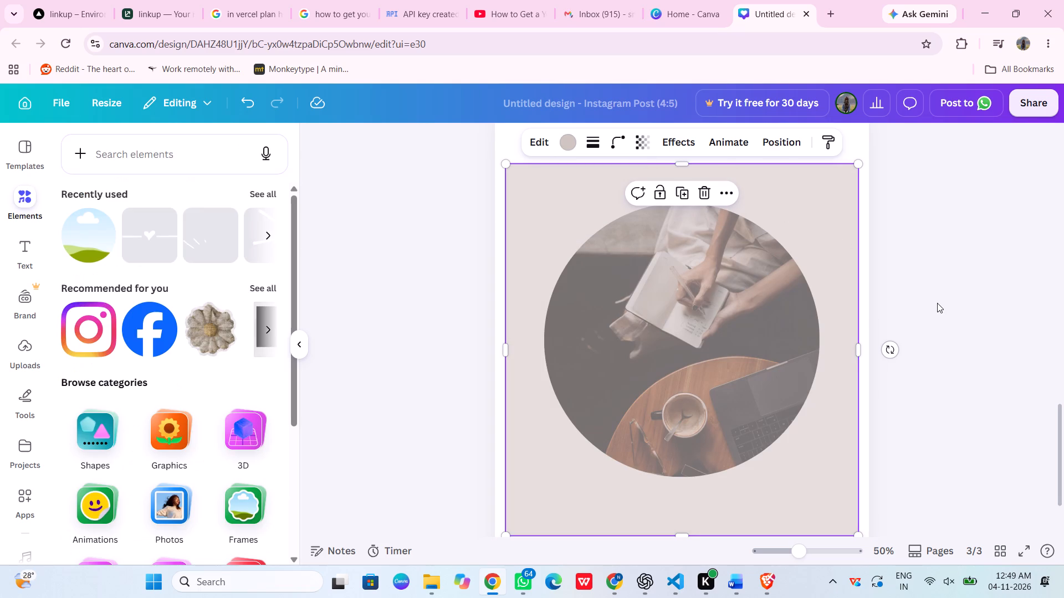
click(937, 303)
Fine-tune the transparency of page 2's black overlay, trying 58 and 46 and then raising it slightly above 46.
scroll(777, 254, down, 2)
scroll(783, 296, up, 7)
scroll(783, 389, up, 4)
scroll(783, 391, down, 3)
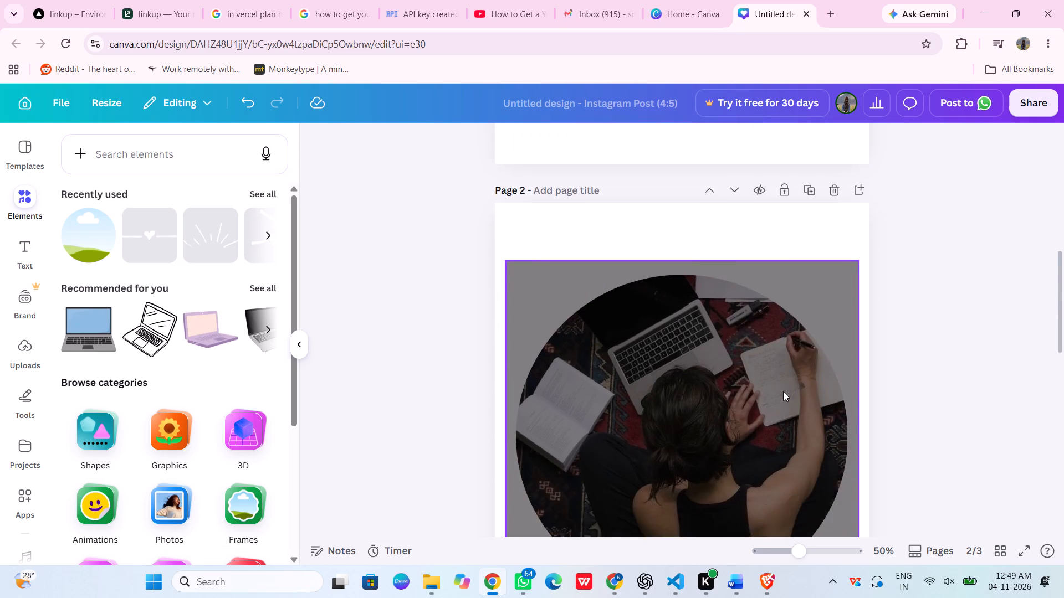
scroll(783, 391, down, 1)
click(783, 391)
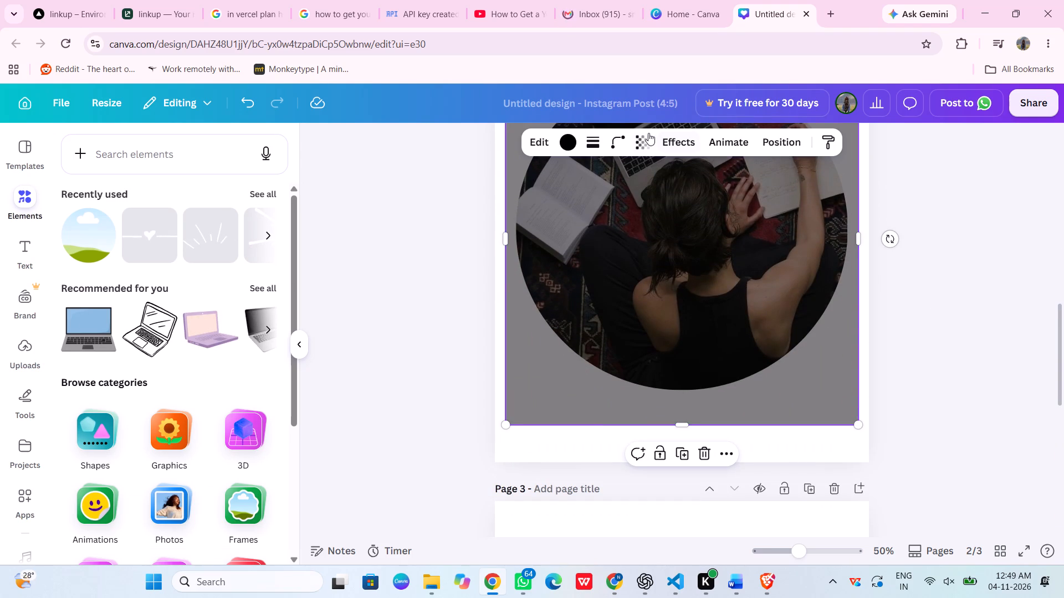
click(646, 146)
click(632, 202)
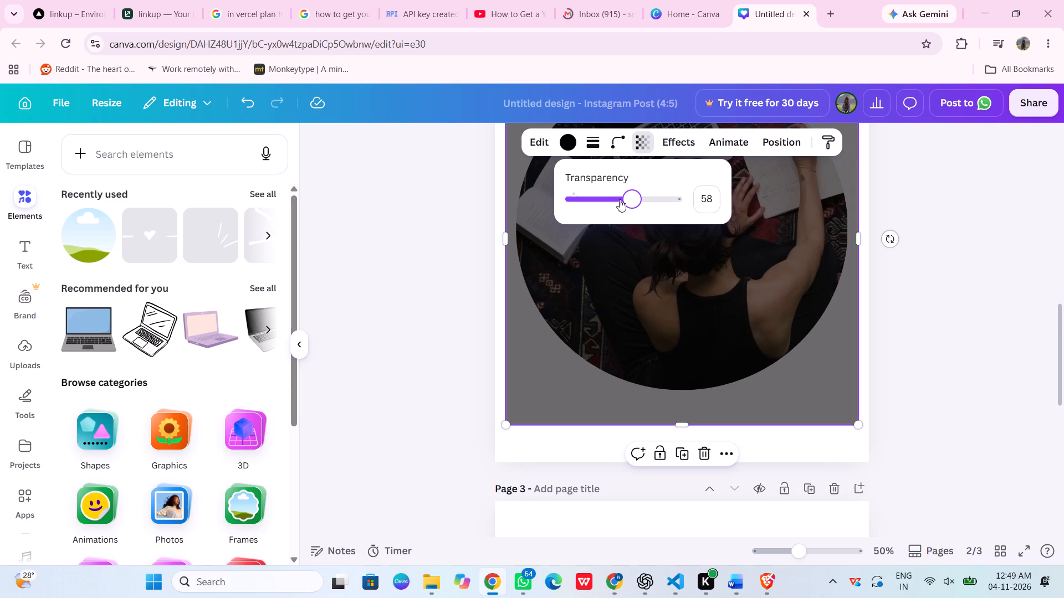
click(620, 199)
drag(620, 208, 620, 207)
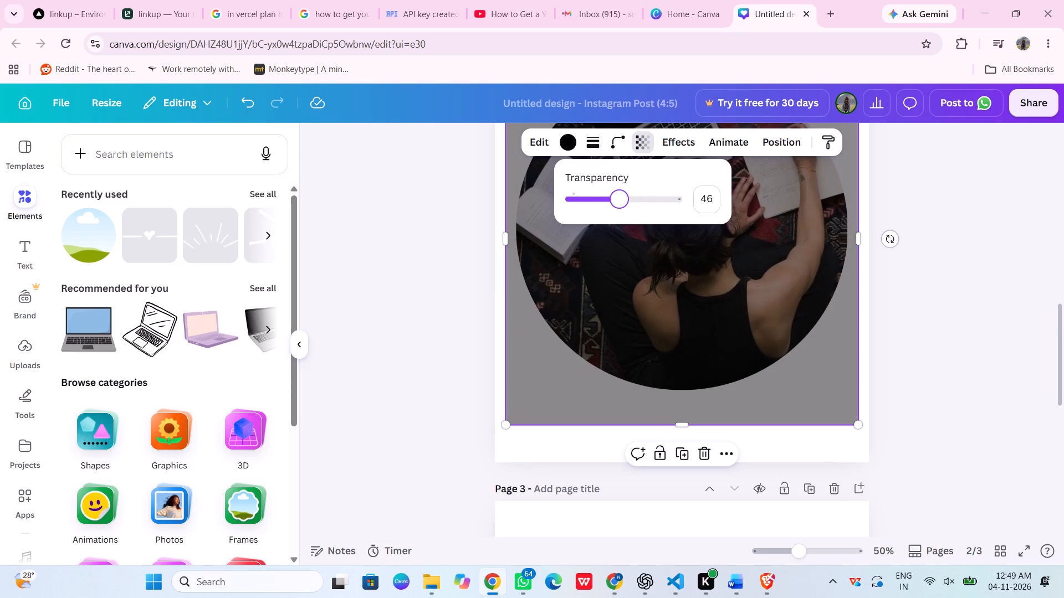
drag(620, 207, 625, 204)
click(930, 241)
Set the transparency value of the pinkish-grey overlay on page 3 to 51.
scroll(930, 241, down, 3)
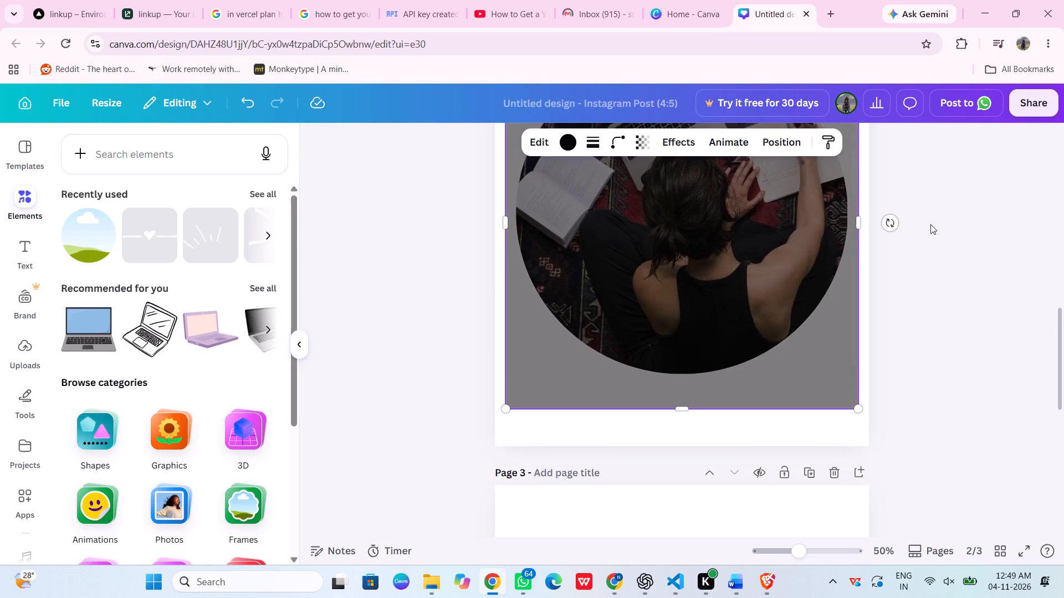
scroll(930, 224, down, 4)
scroll(918, 210, up, 1)
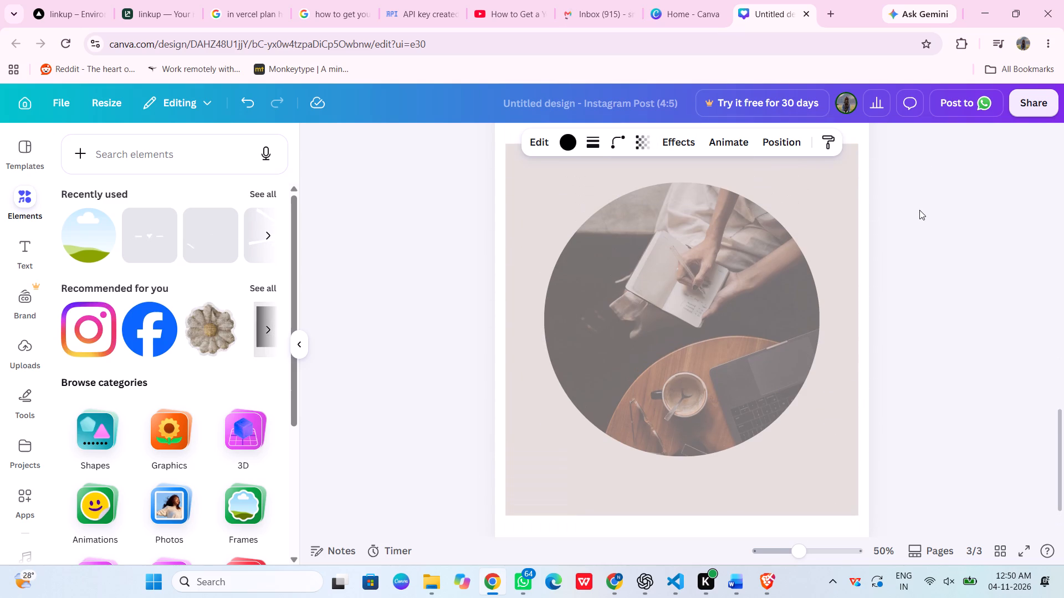
scroll(919, 210, down, 1)
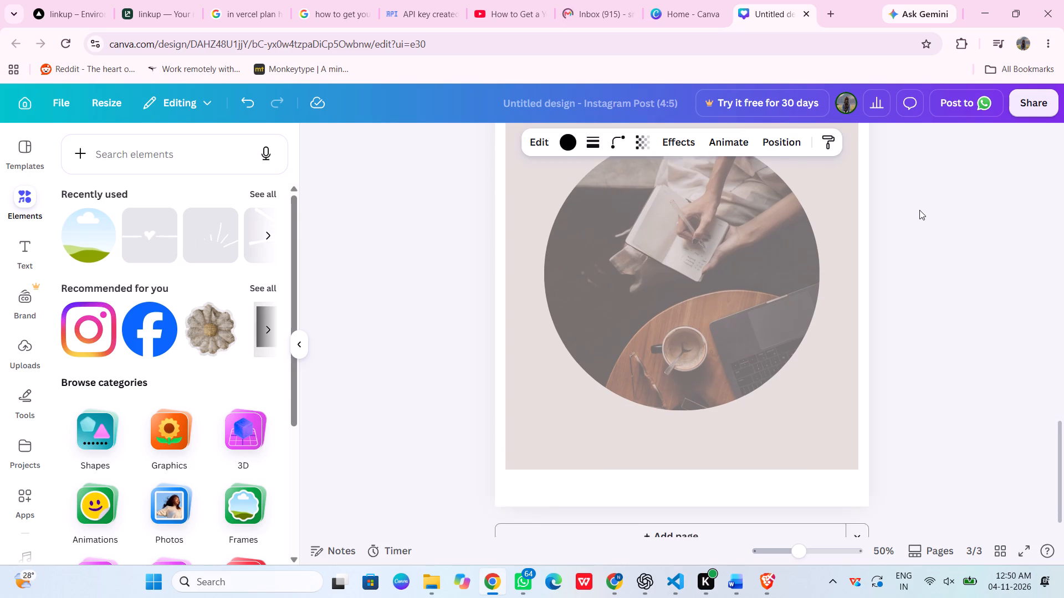
scroll(919, 210, down, 1)
click(932, 240)
click(811, 341)
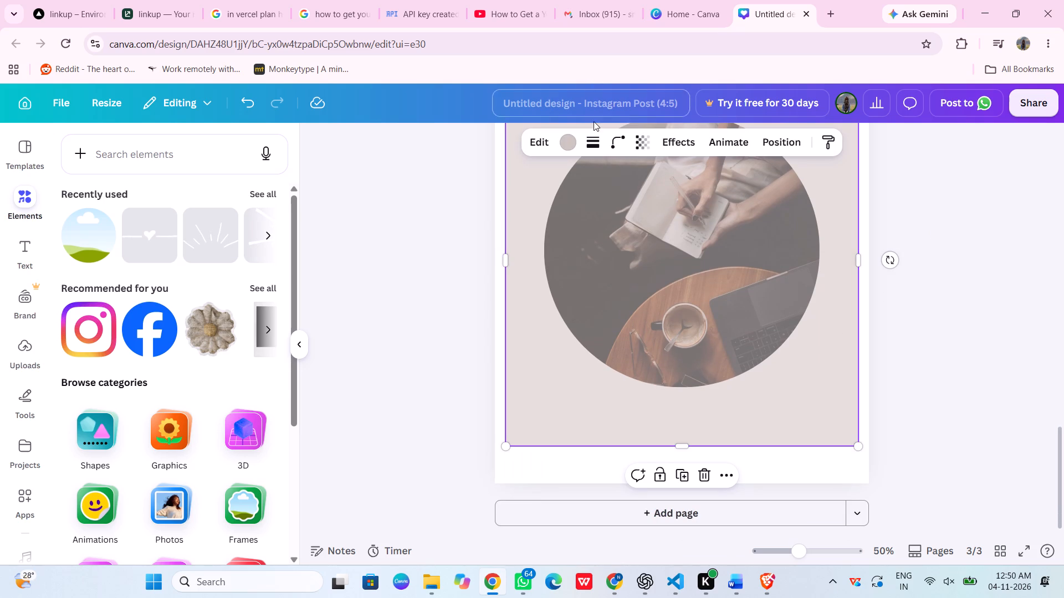
click(638, 137)
click(628, 202)
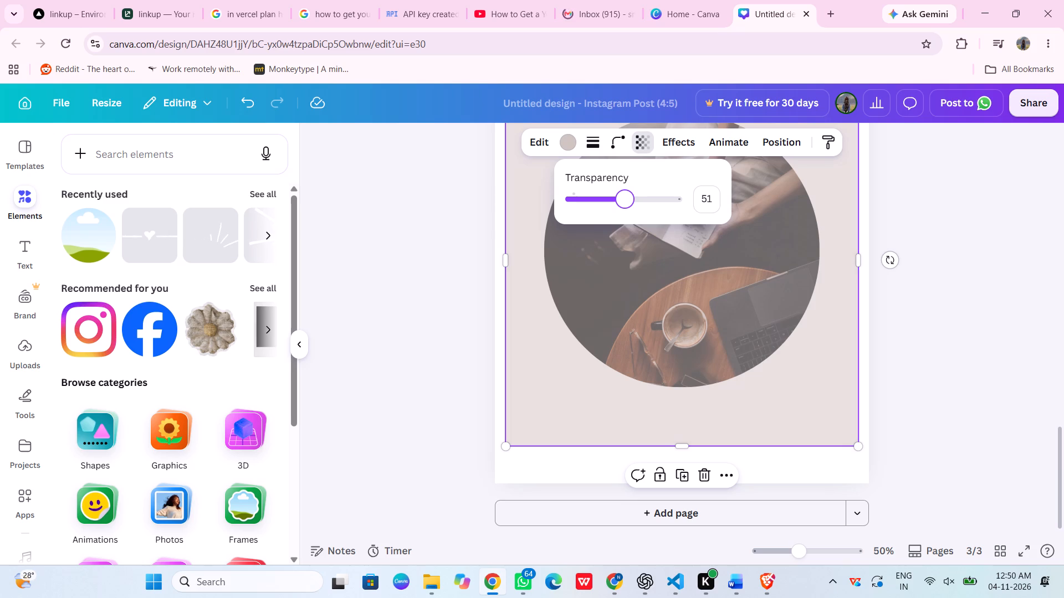
click(979, 248)
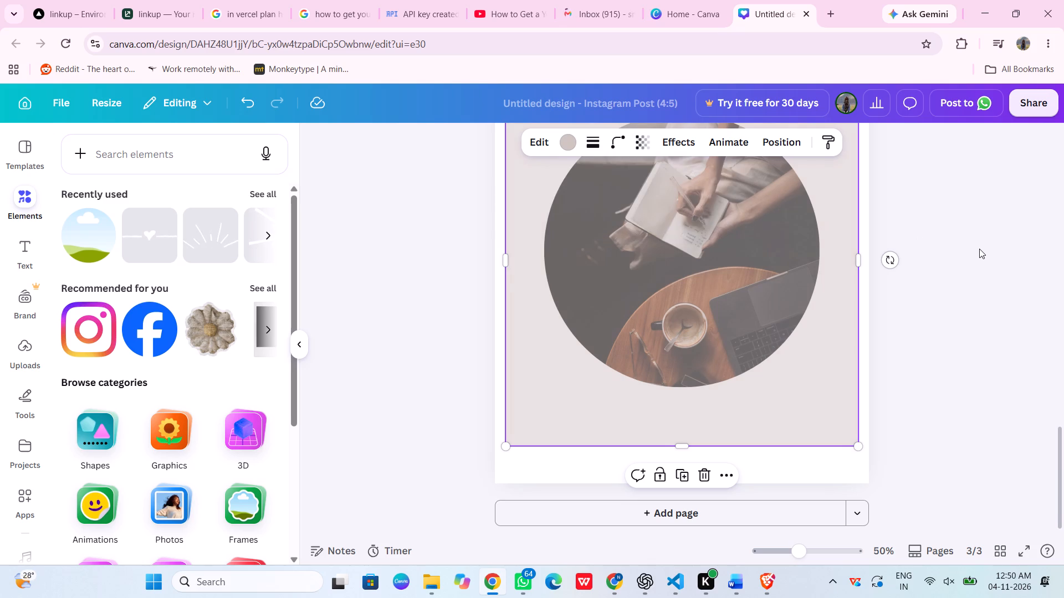
Copy page 3's pinkish-grey semi-transparent overlay and paste it over the circular photo on page 1.
scroll(979, 249, up, 4)
click(979, 249)
scroll(979, 249, down, 4)
scroll(980, 248, up, 6)
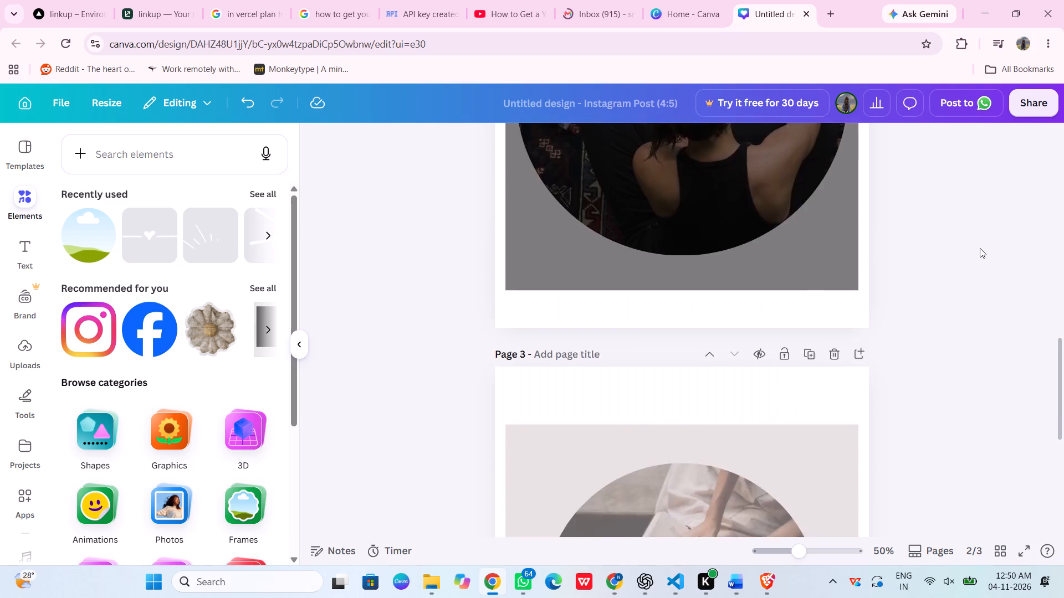
scroll(980, 248, up, 9)
scroll(980, 248, down, 13)
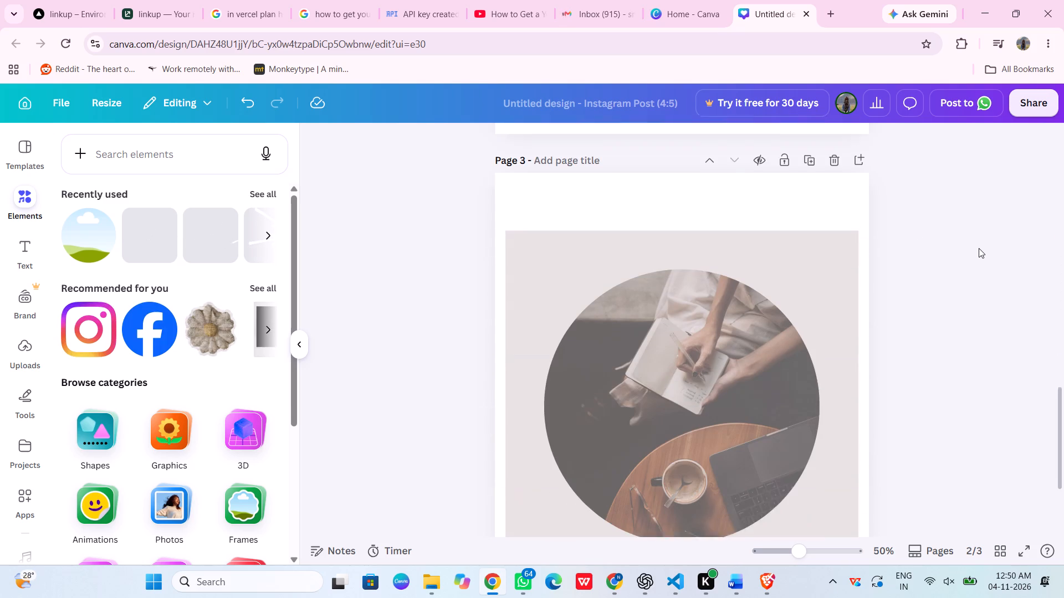
click(738, 243)
key(ctrl+c)
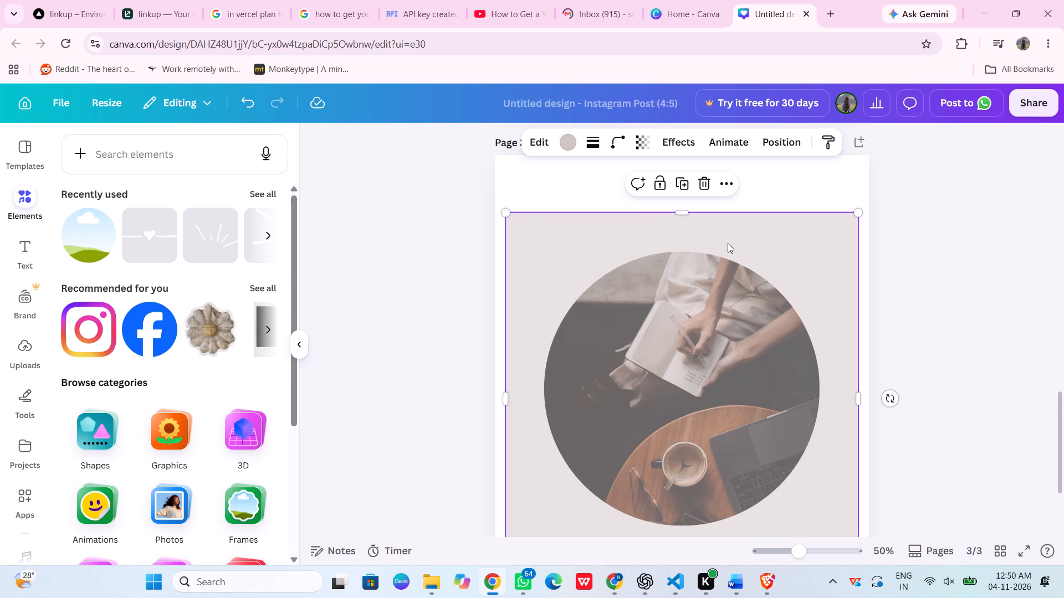
scroll(728, 243, up, 3)
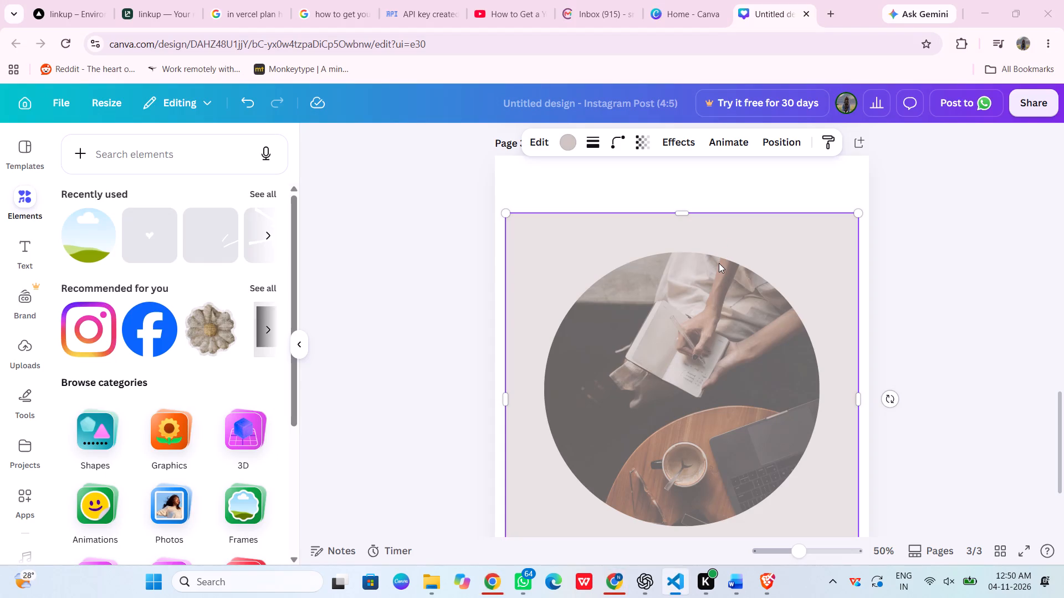
scroll(719, 263, up, 14)
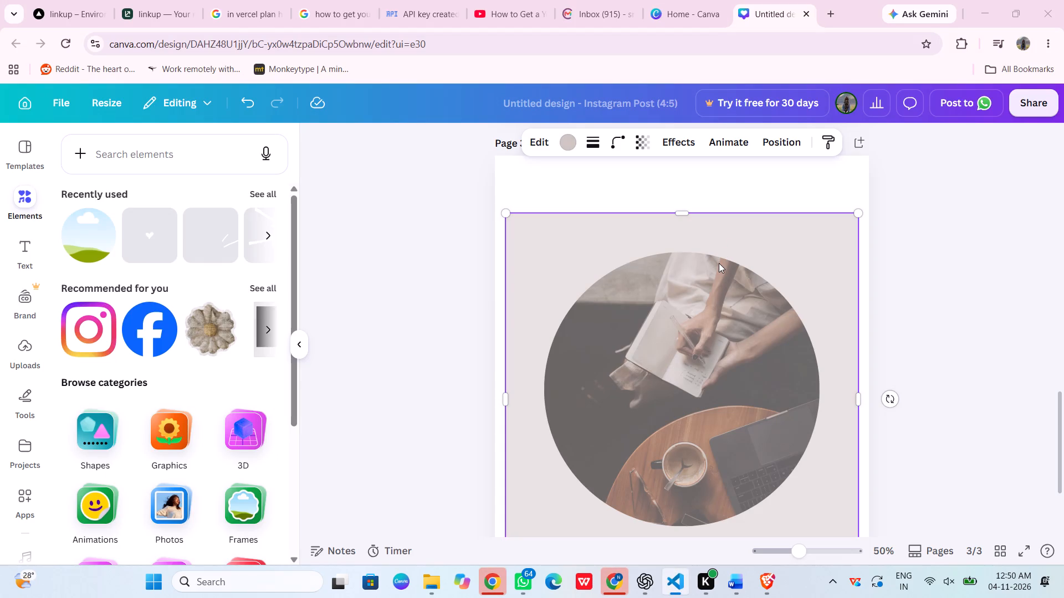
scroll(719, 263, up, 12)
scroll(853, 255, up, 5)
click(940, 237)
scroll(940, 237, up, 6)
scroll(940, 237, down, 2)
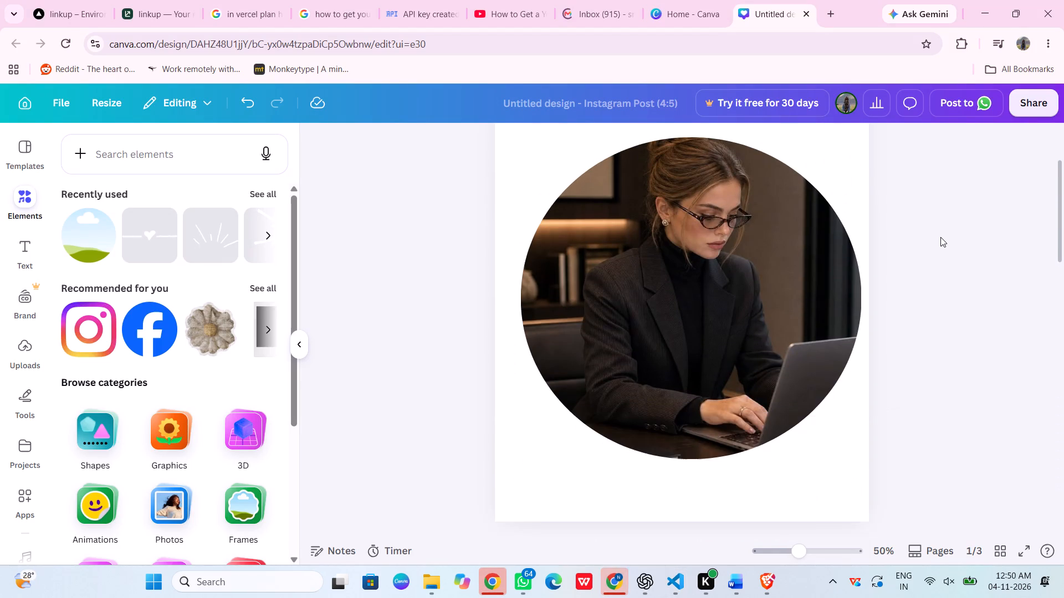
key(ctrl+v)
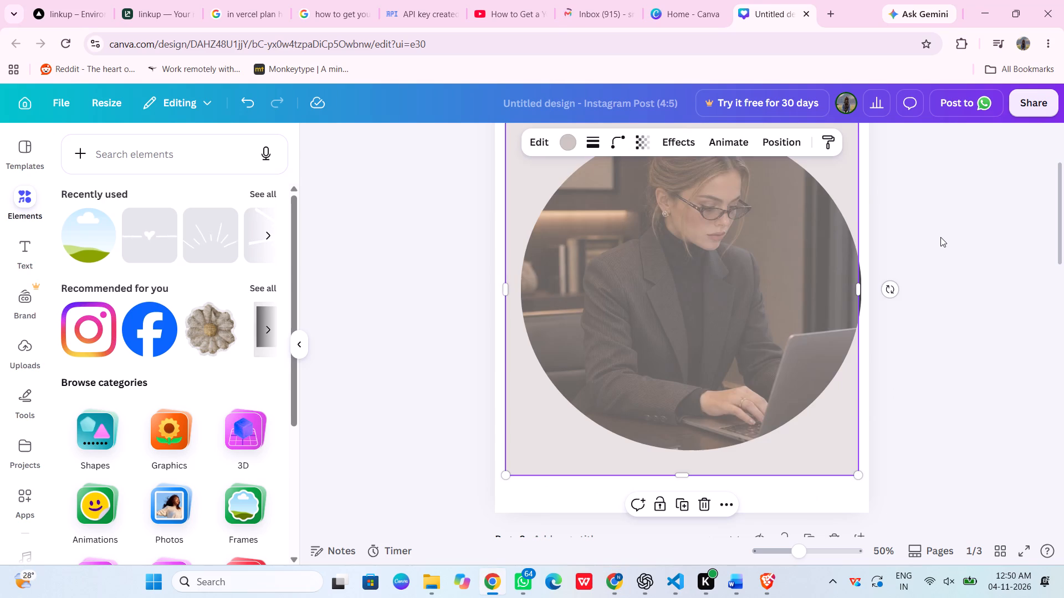
Shift page 1's pasted overlay slightly to the right so it covers the full width of the circular photo.
scroll(940, 237, up, 1)
click(950, 321)
drag(664, 448, 669, 448)
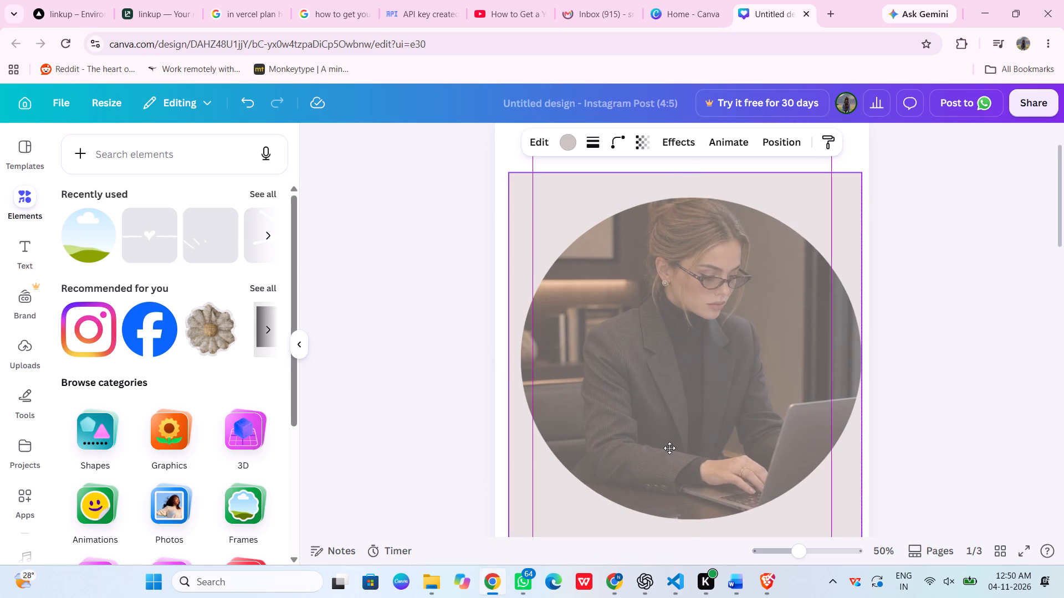
drag(669, 448, 672, 448)
click(1036, 355)
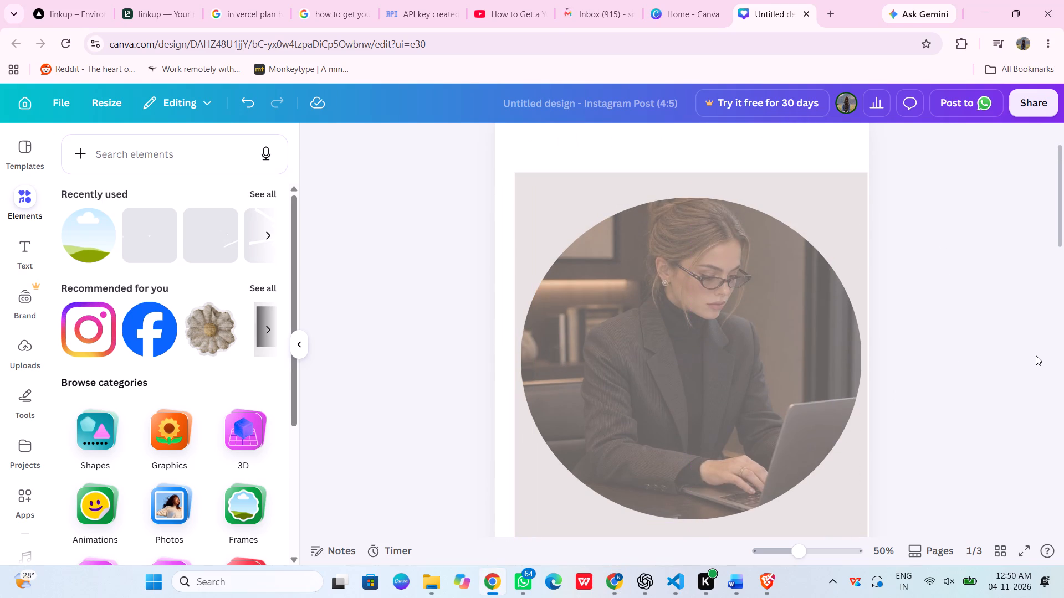
Review and compare the overlay colour, transparency and placement over the circular photos on all three pages.
scroll(1035, 349, down, 6)
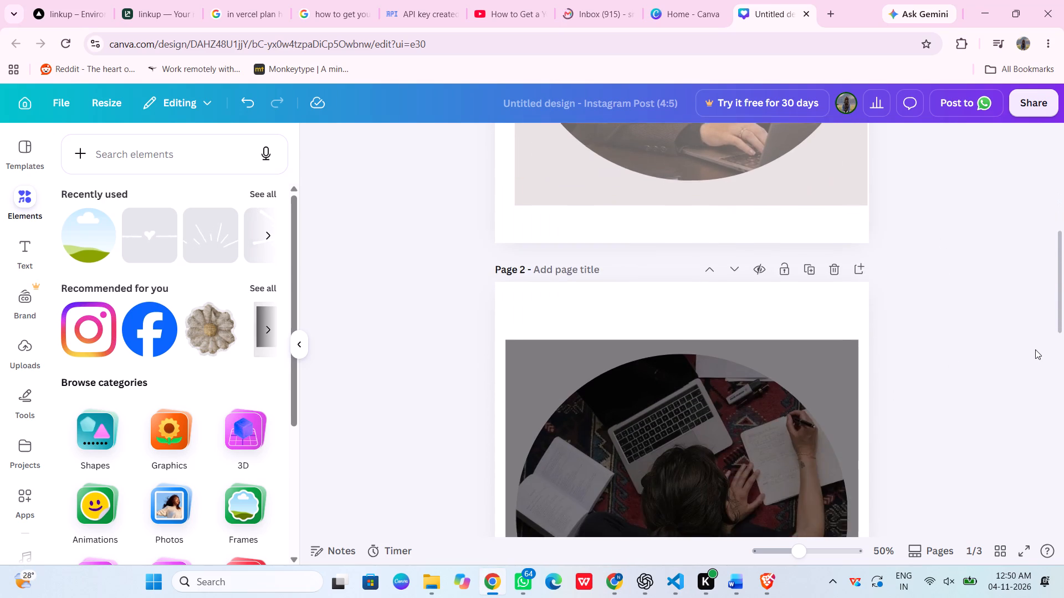
scroll(679, 411, down, 7)
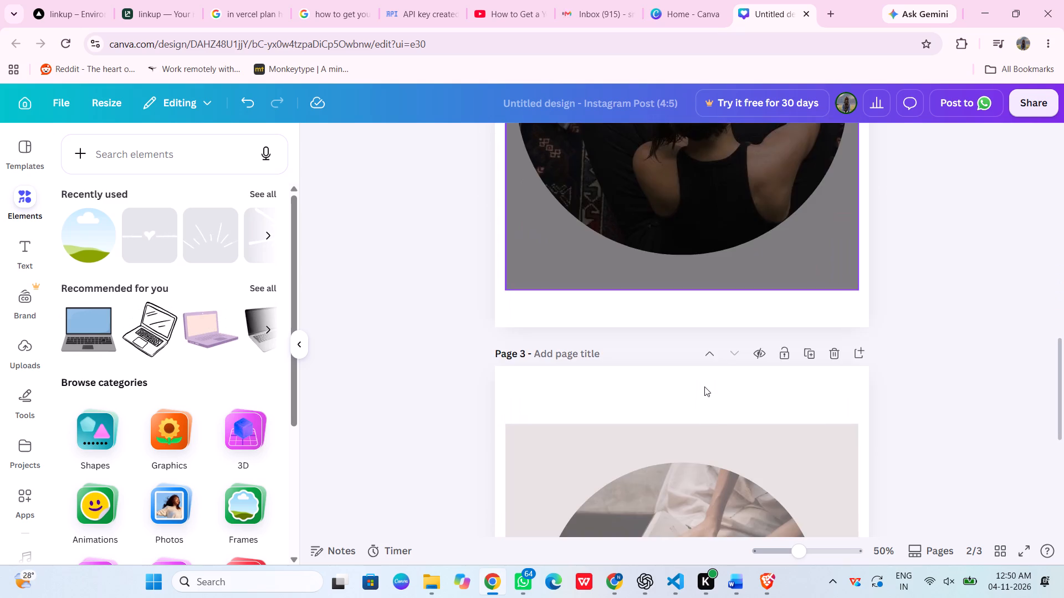
scroll(704, 386, down, 3)
scroll(628, 363, up, 10)
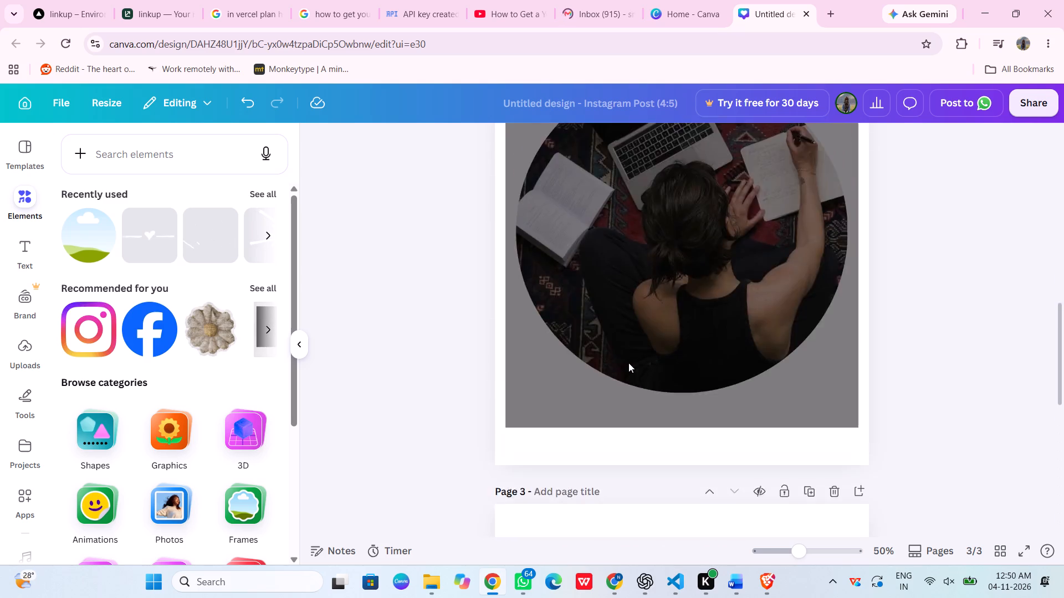
scroll(628, 363, up, 2)
scroll(628, 362, down, 5)
scroll(628, 362, up, 1)
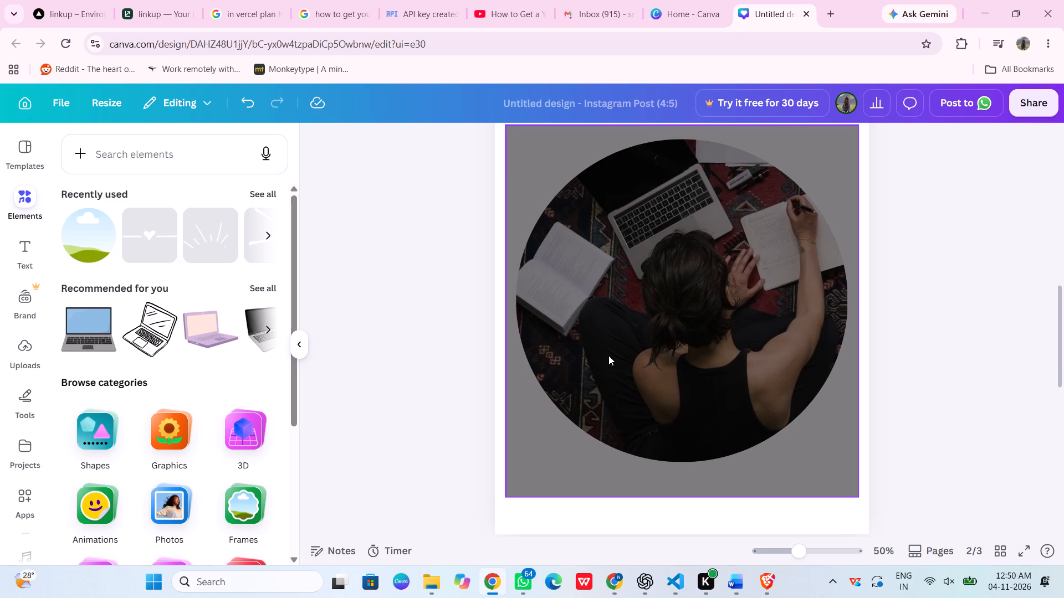
scroll(608, 355, down, 9)
scroll(601, 292, up, 1)
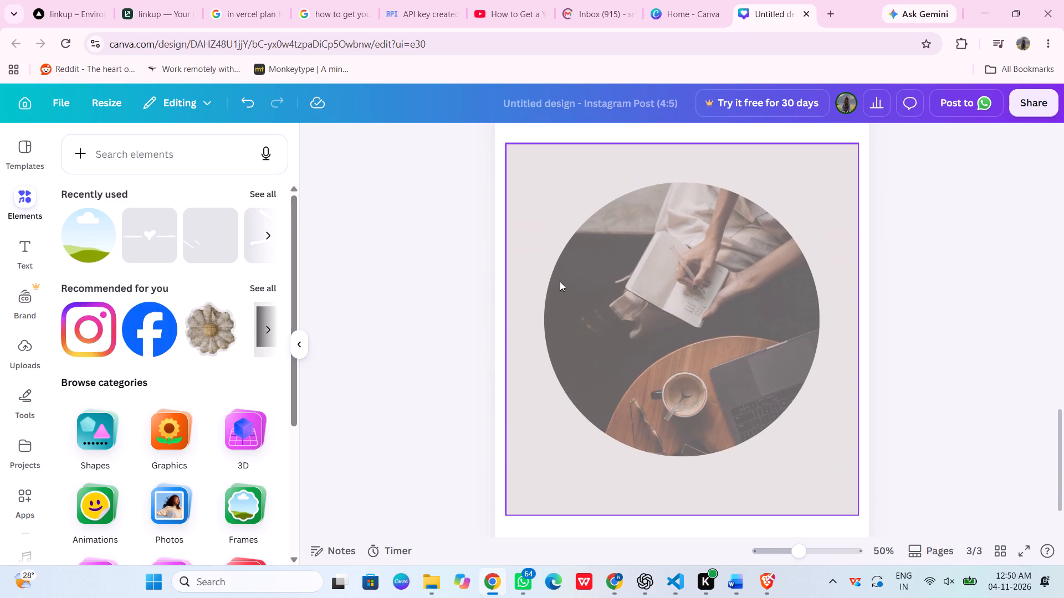
key(ctrl+minus)
key(ctrl+minus)
key(ctrl+minus)
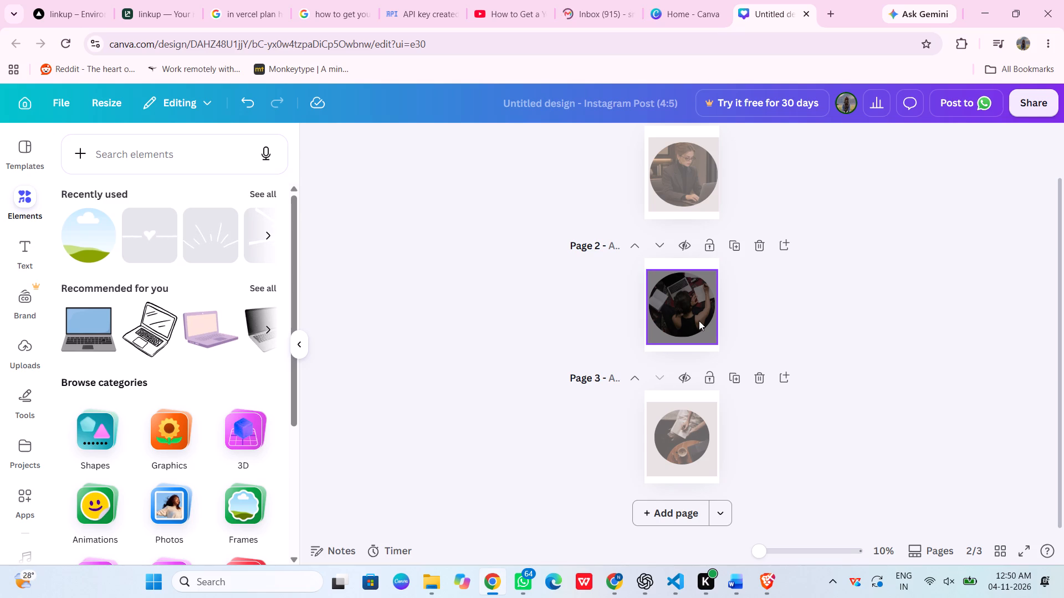
key(ctrl+plus)
key(ctrl+plus)
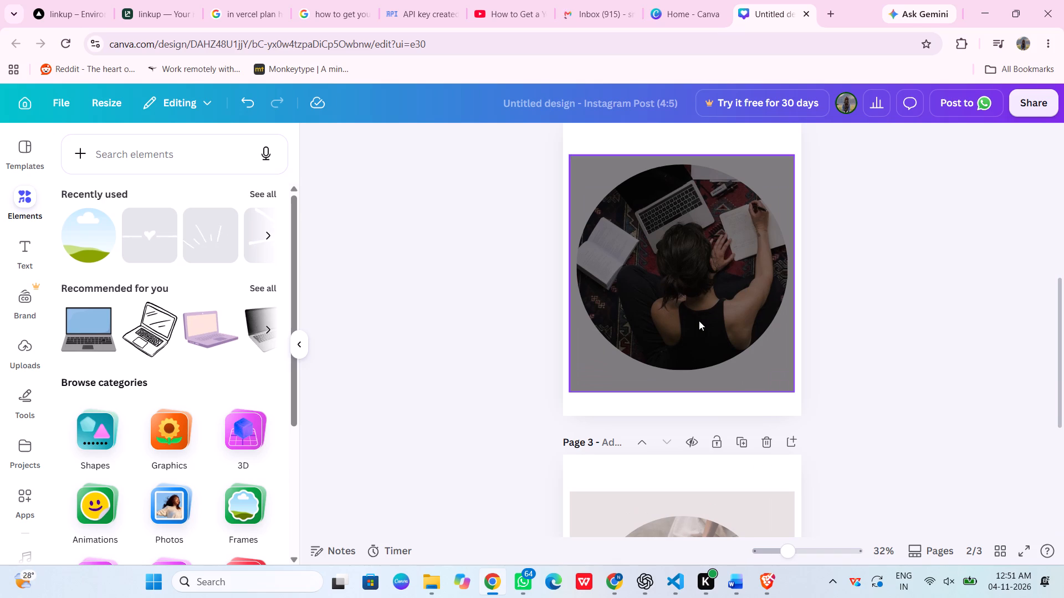
scroll(715, 296, down, 5)
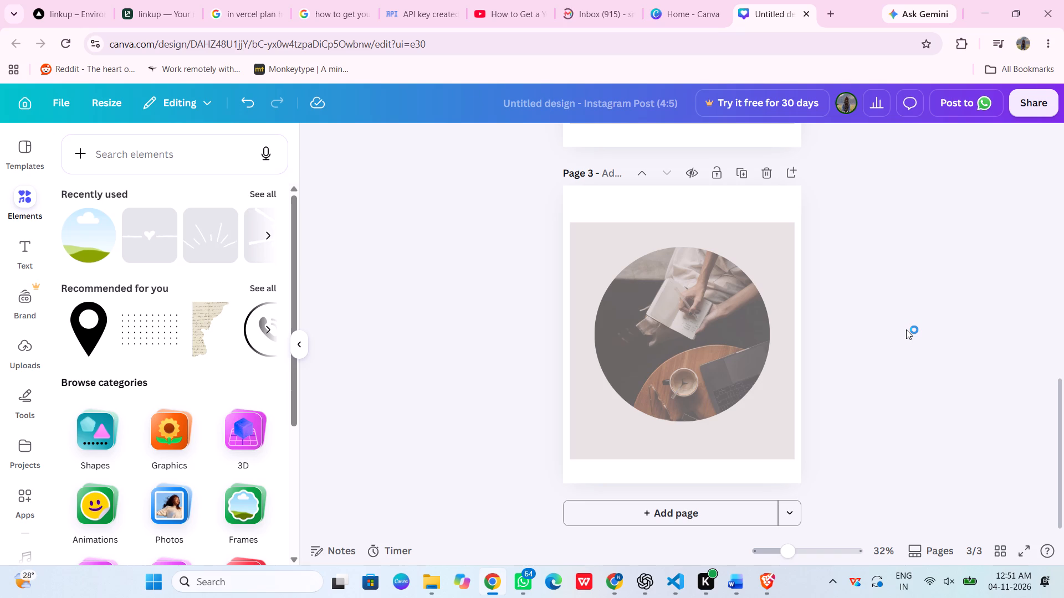
scroll(906, 329, up, 13)
scroll(907, 317, down, 2)
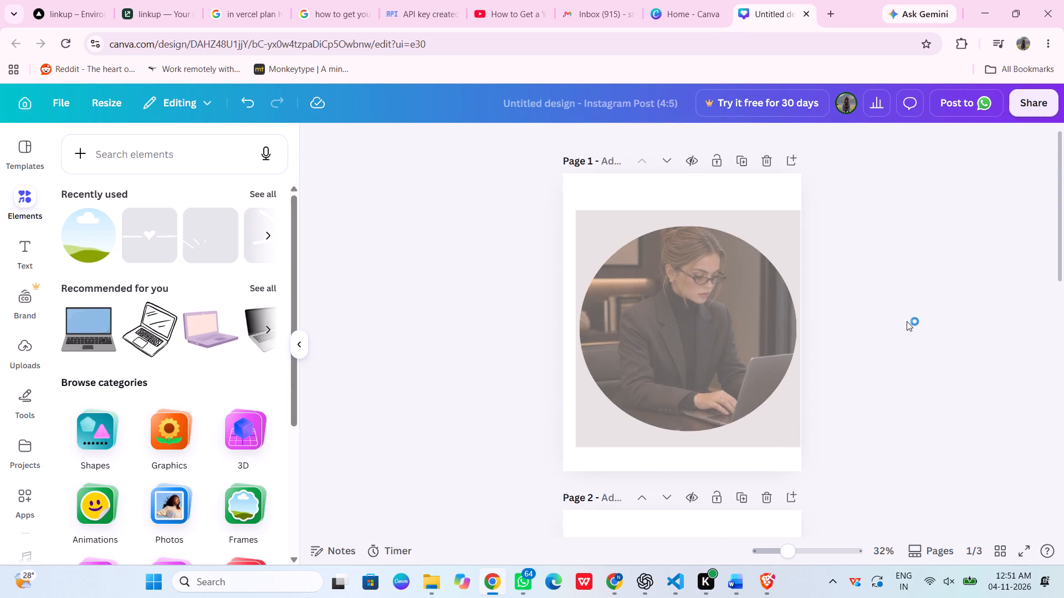
scroll(907, 321, down, 10)
scroll(907, 317, up, 3)
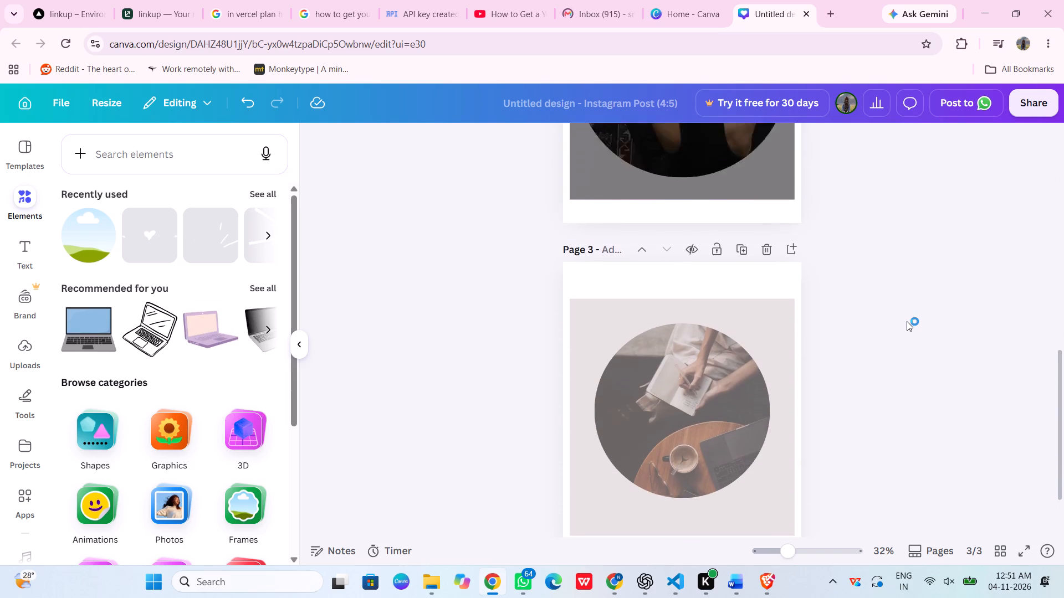
scroll(907, 317, down, 3)
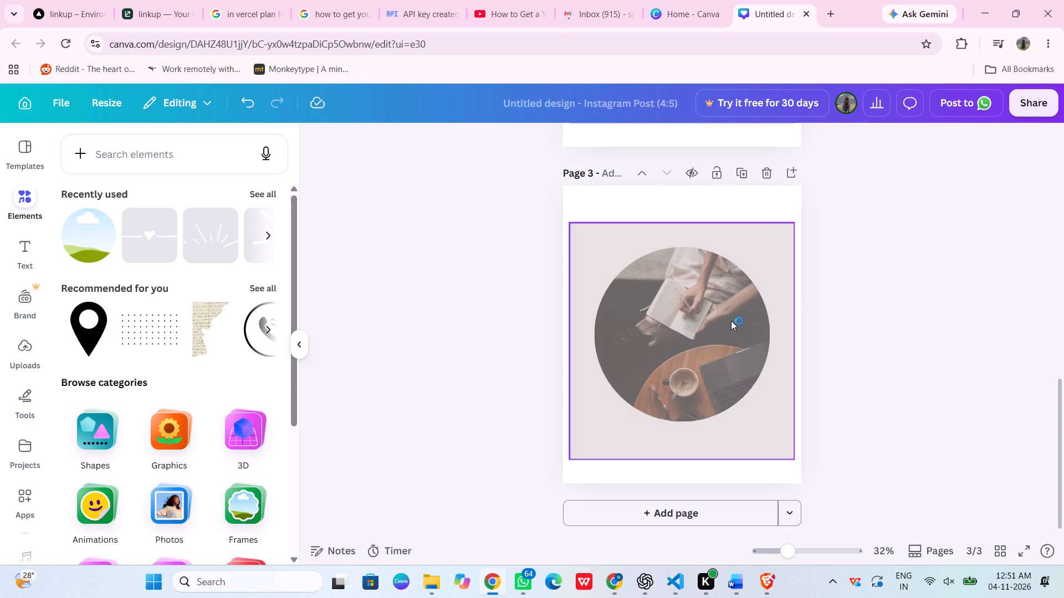
scroll(731, 317, up, 8)
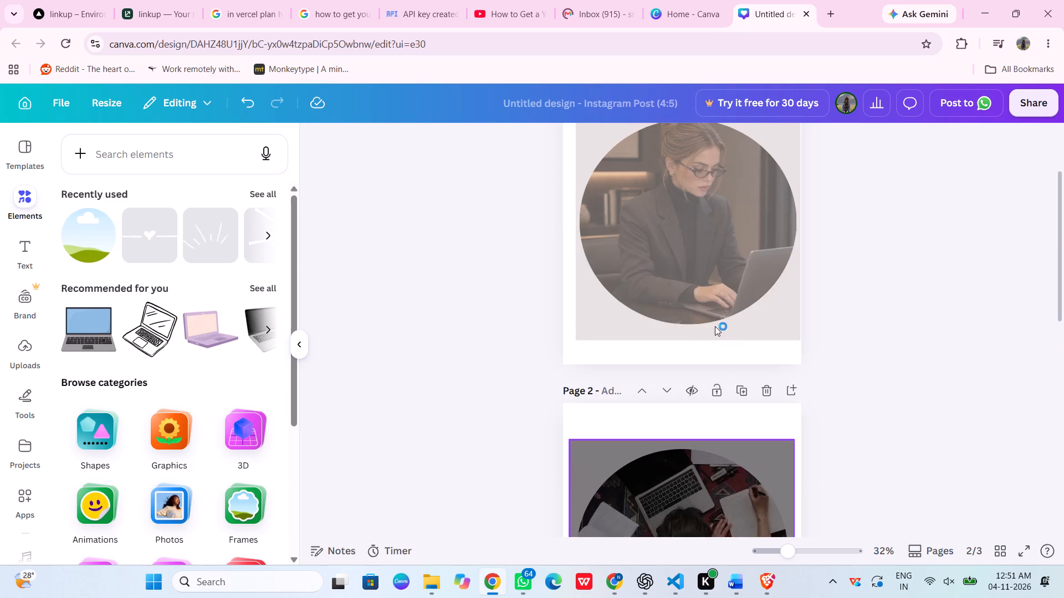
scroll(715, 326, up, 3)
scroll(715, 322, down, 6)
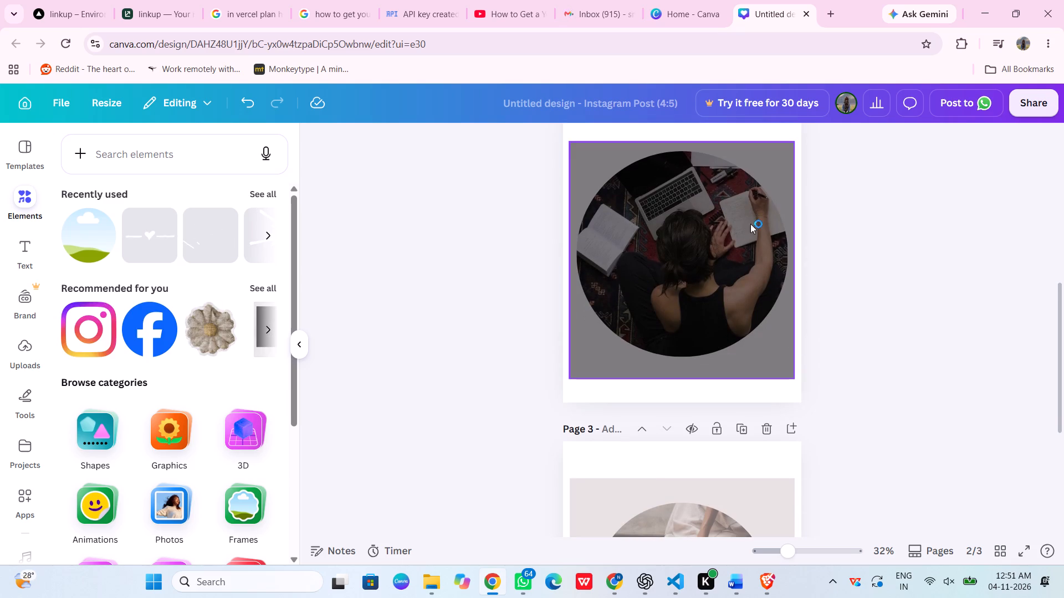
scroll(704, 229, down, 7)
scroll(664, 381, up, 5)
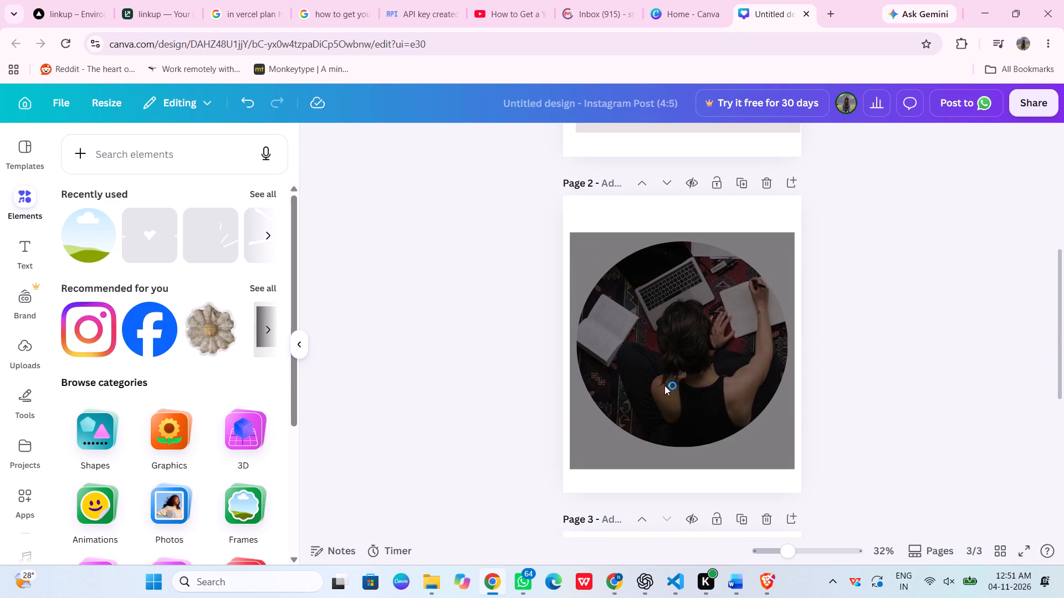
scroll(693, 450, up, 7)
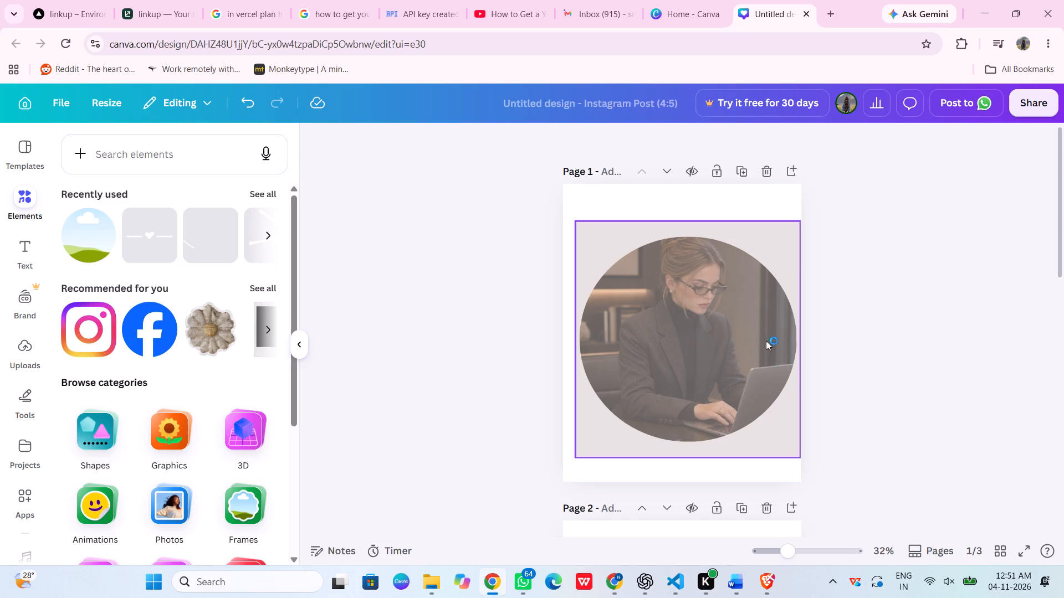
scroll(689, 365, down, 8)
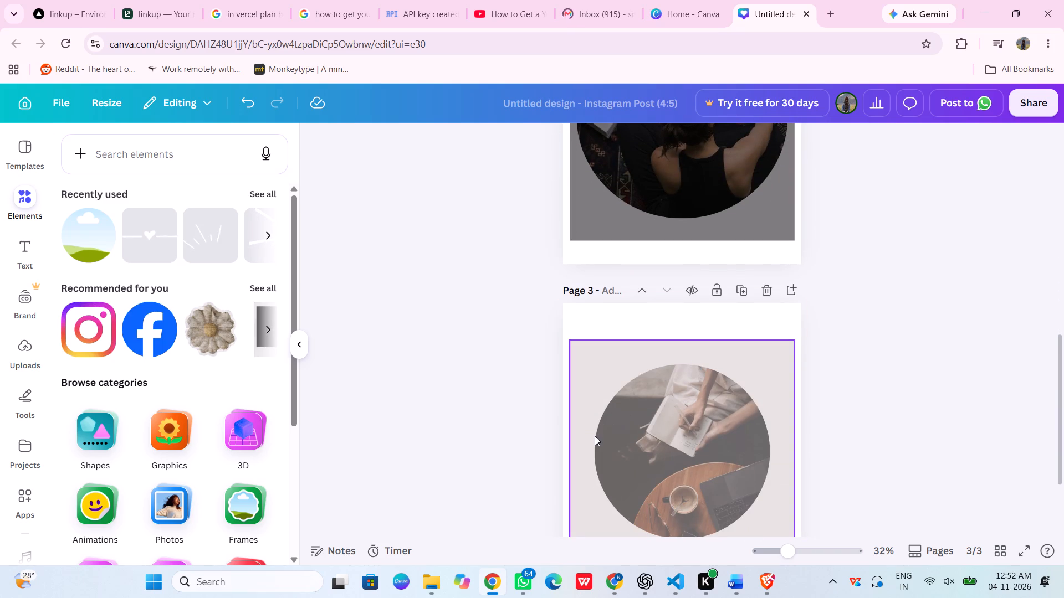
scroll(589, 445, down, 2)
scroll(589, 446, up, 1)
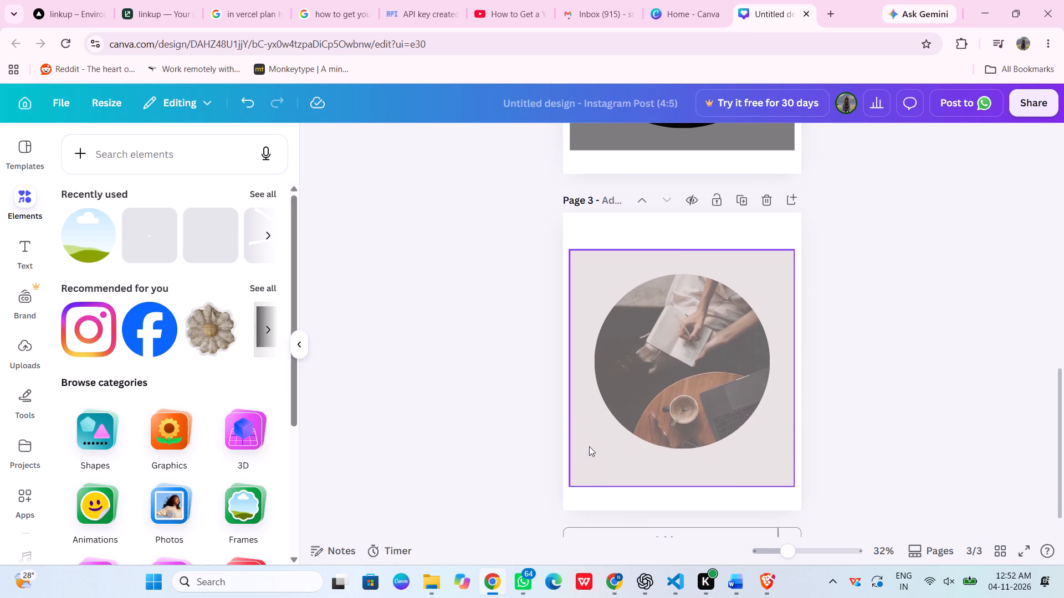
scroll(589, 446, up, 1)
scroll(589, 446, down, 2)
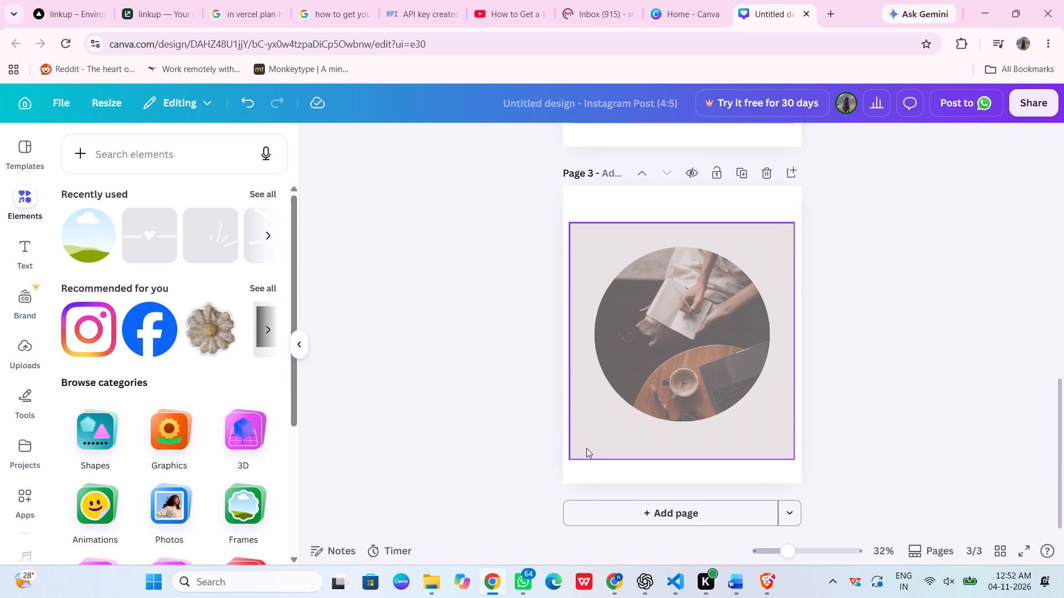
Replace page 2's black overlay with a copy of page 3's pinkish-grey overlay and shift it slightly up over the circular photo.
scroll(744, 379, up, 3)
click(709, 240)
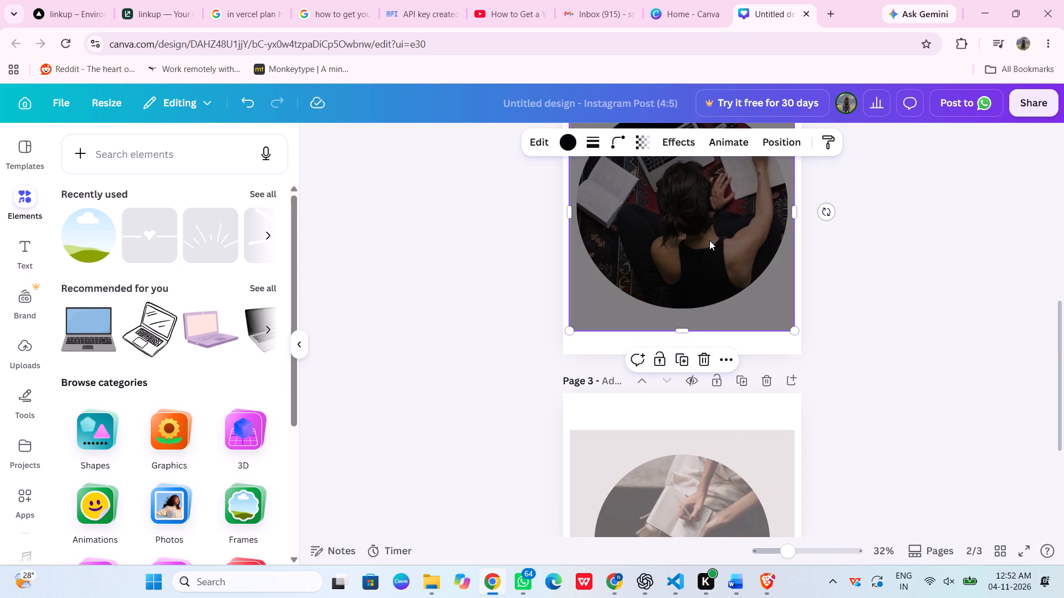
key(Delete)
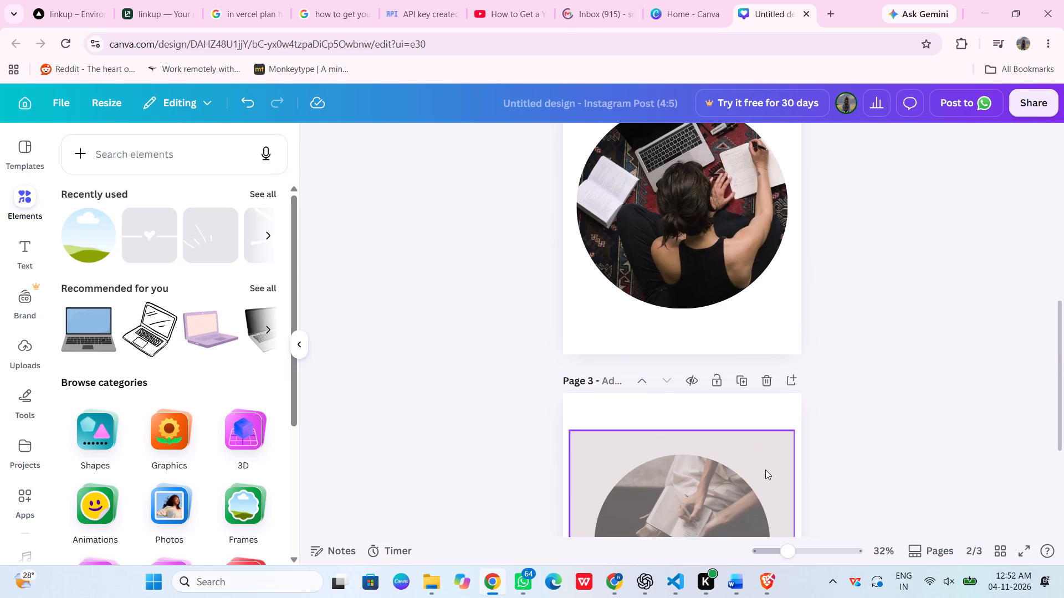
click(771, 482)
key(ctrl+c)
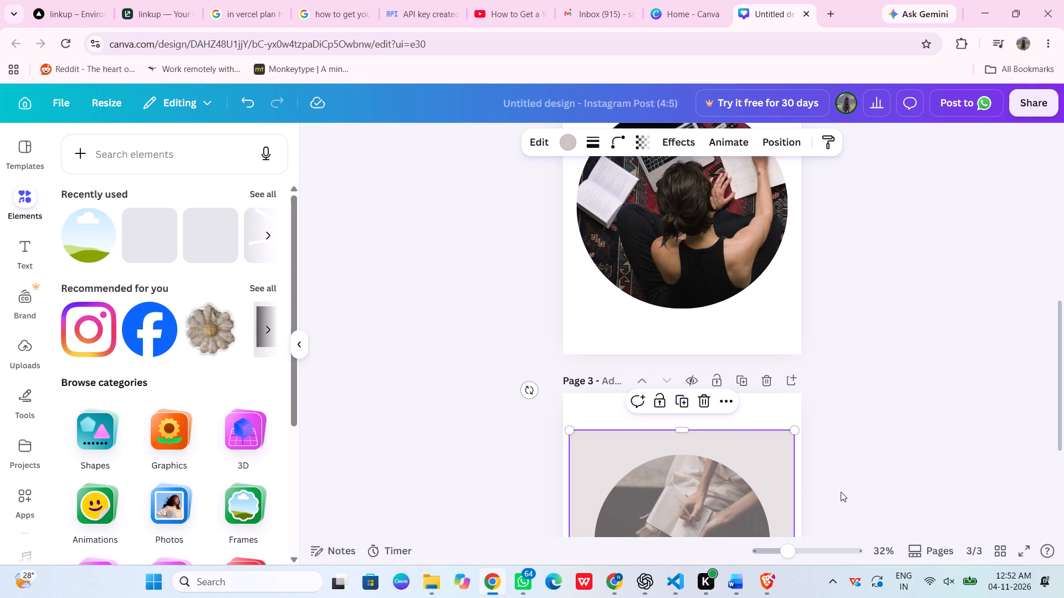
click(709, 338)
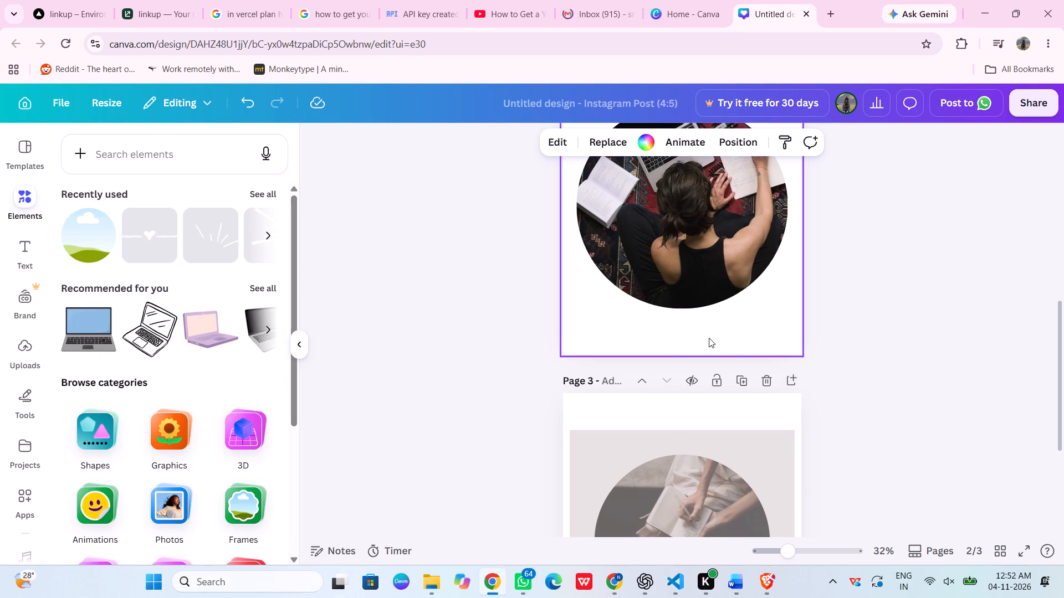
key(ctrl+v)
scroll(709, 338, up, 2)
click(838, 282)
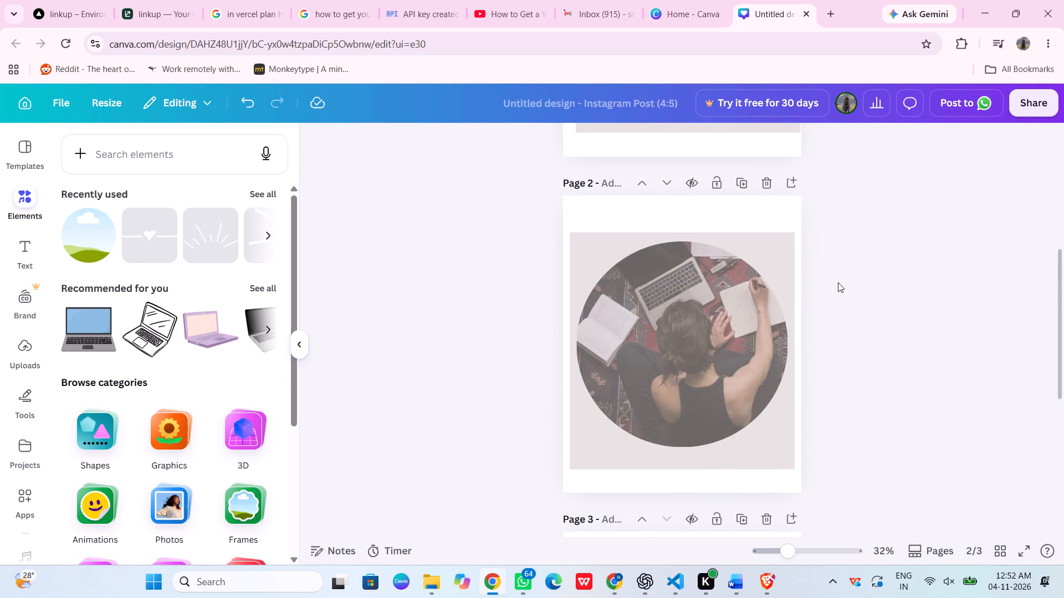
drag(749, 348, 746, 341)
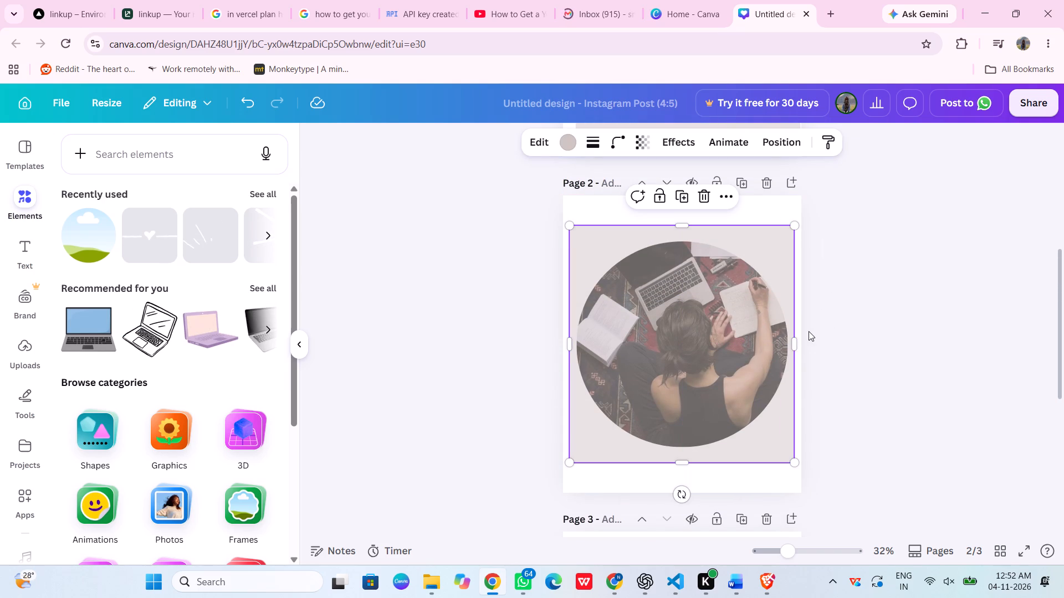
click(827, 325)
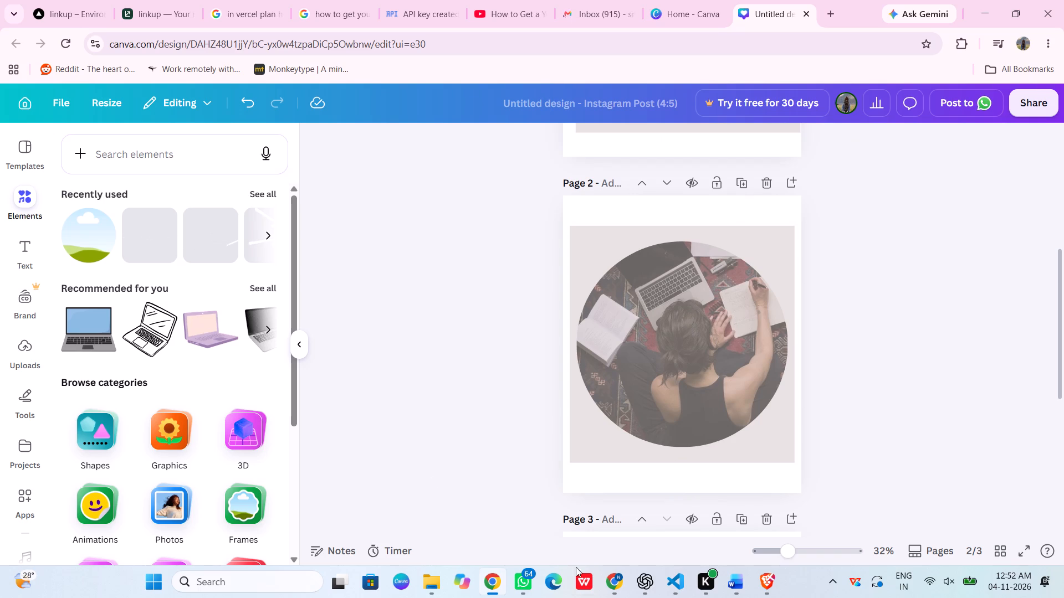
Switch to the Canva desktop app and create a new blank Instagram Post (4:5) design.
click(408, 579)
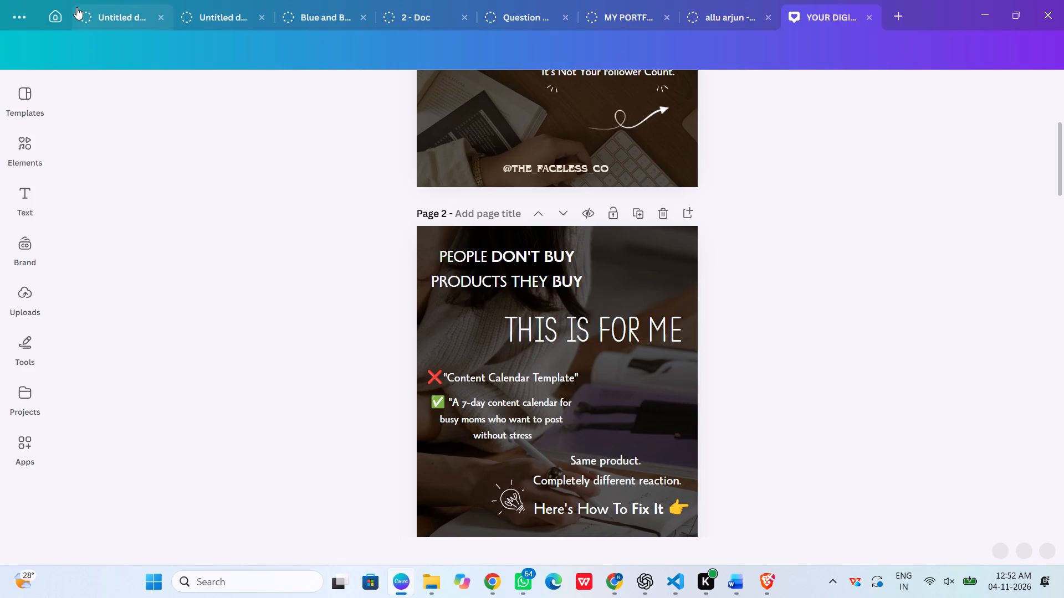
click(903, 11)
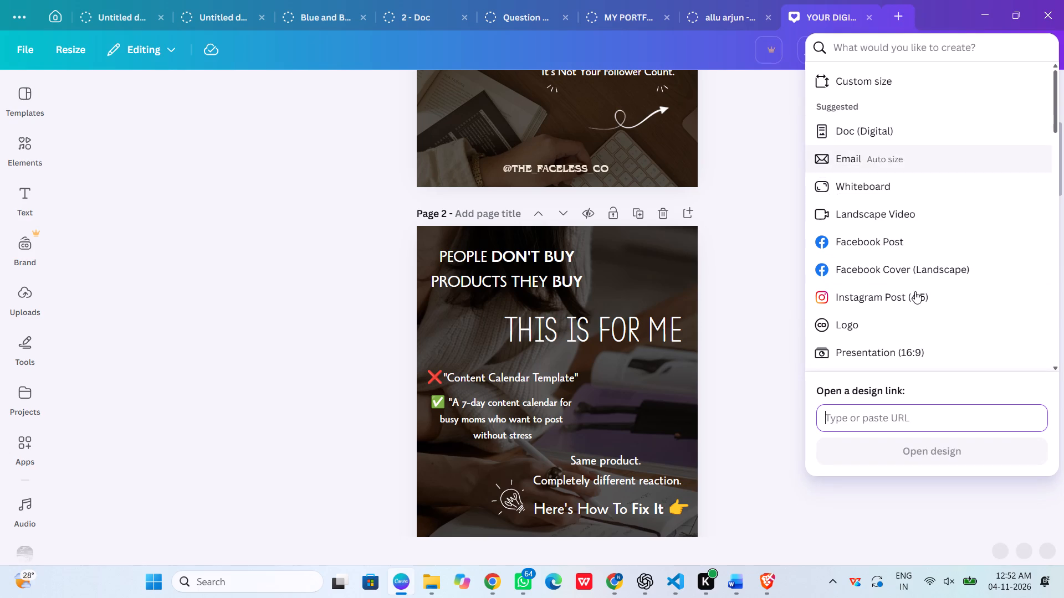
click(915, 292)
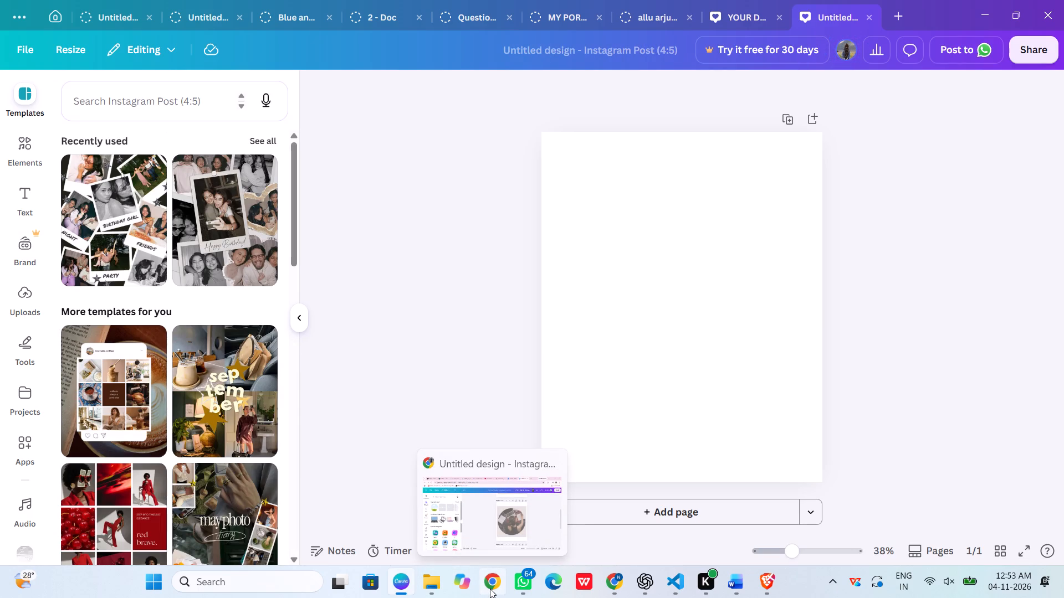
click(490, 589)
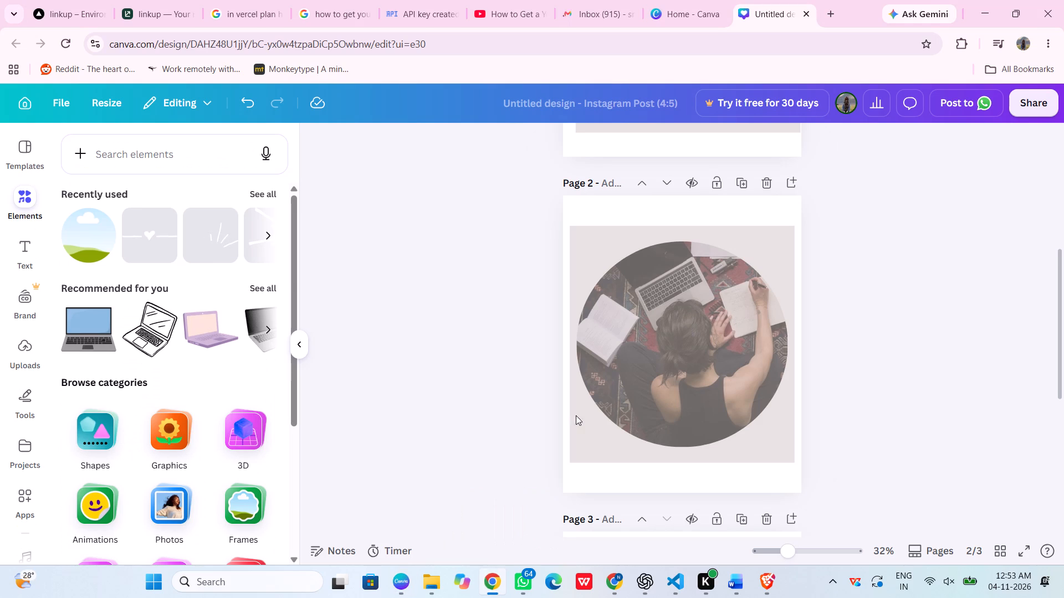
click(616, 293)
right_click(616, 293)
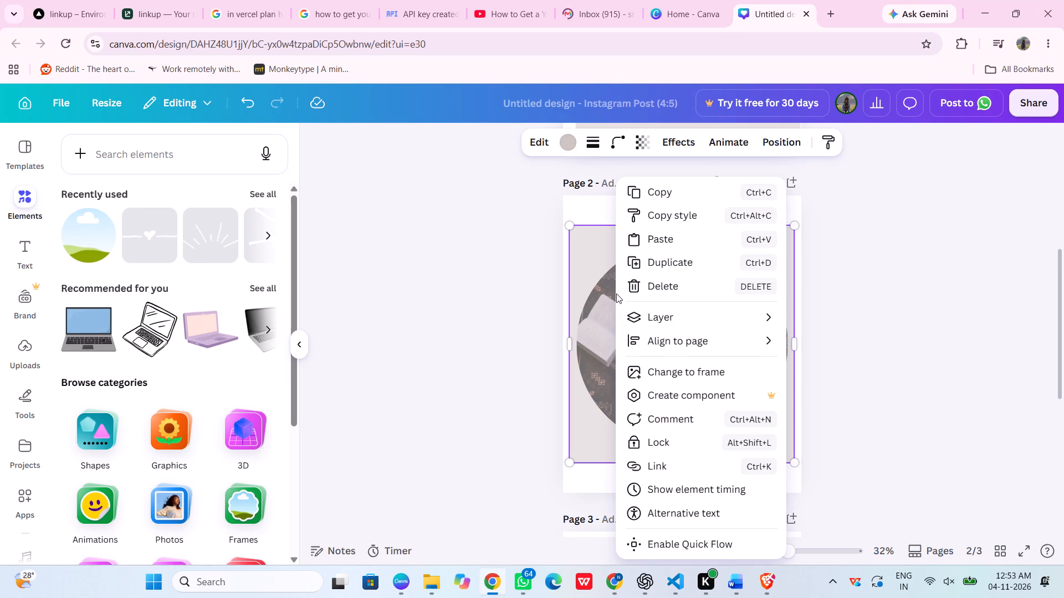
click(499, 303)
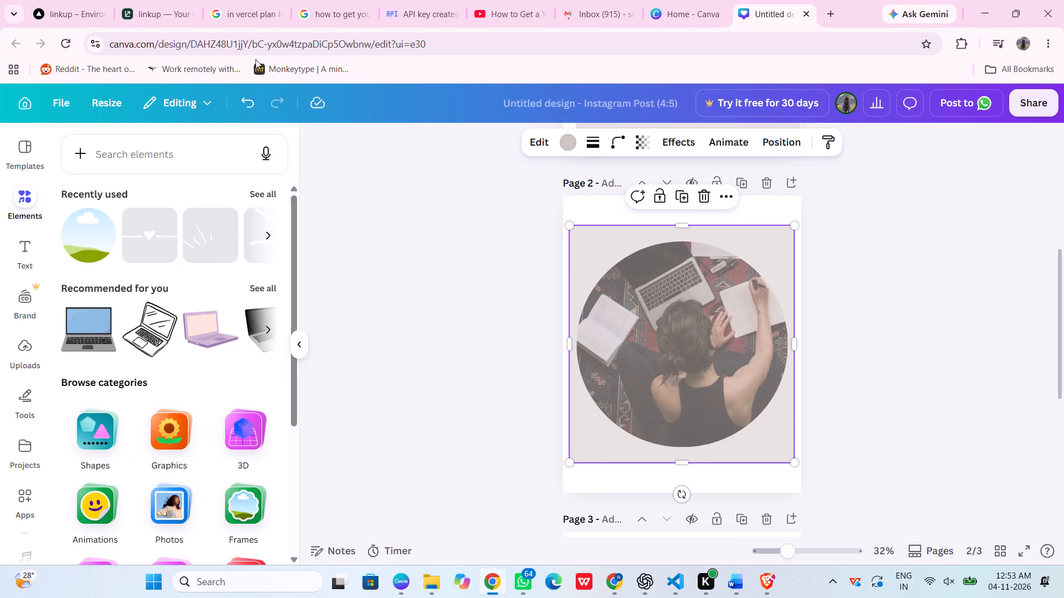
Return to the Canva desktop app and open the latest untitled Instagram Post design with the circular photos from the home page's recent designs.
click(982, 4)
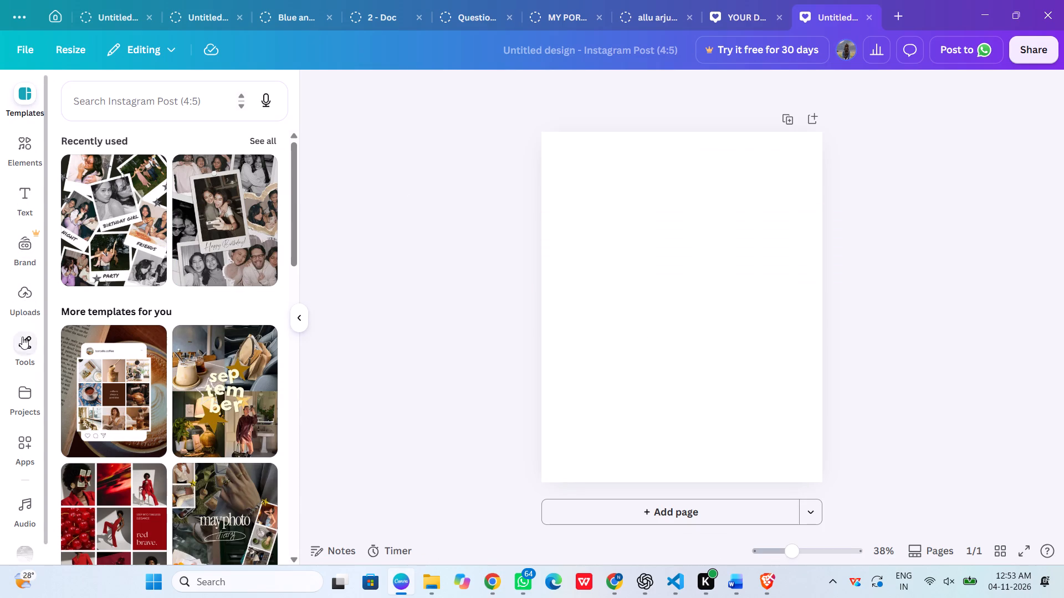
scroll(20, 420, down, 4)
scroll(20, 409, up, 5)
click(22, 51)
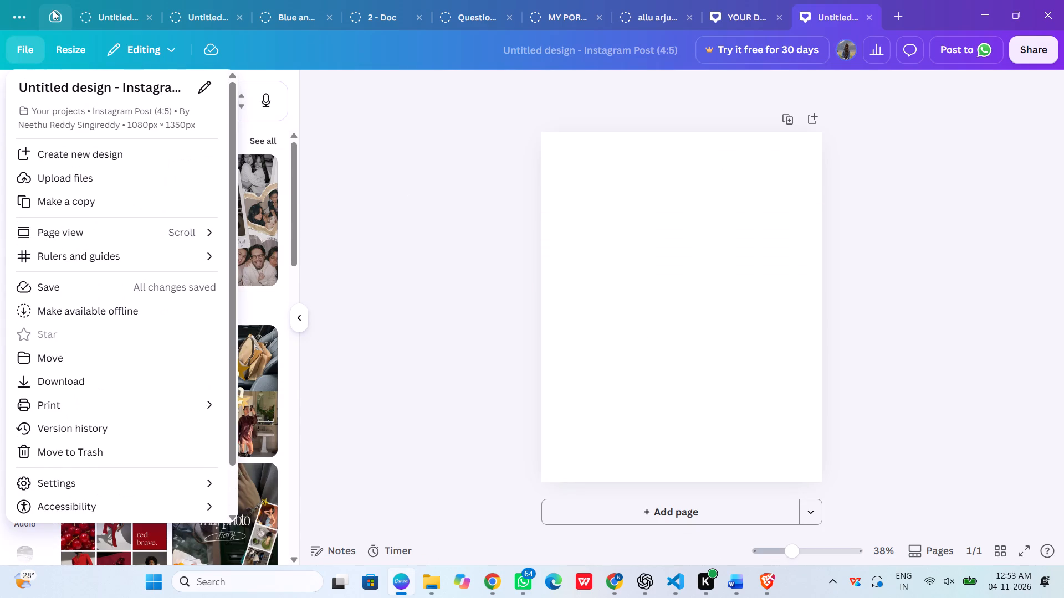
click(53, 13)
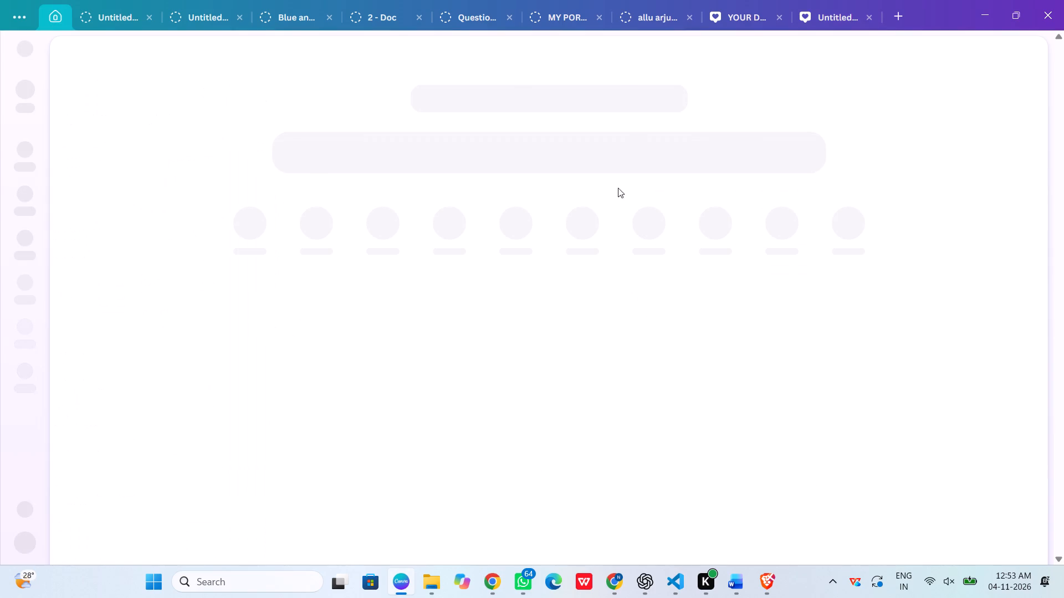
scroll(387, 355, down, 5)
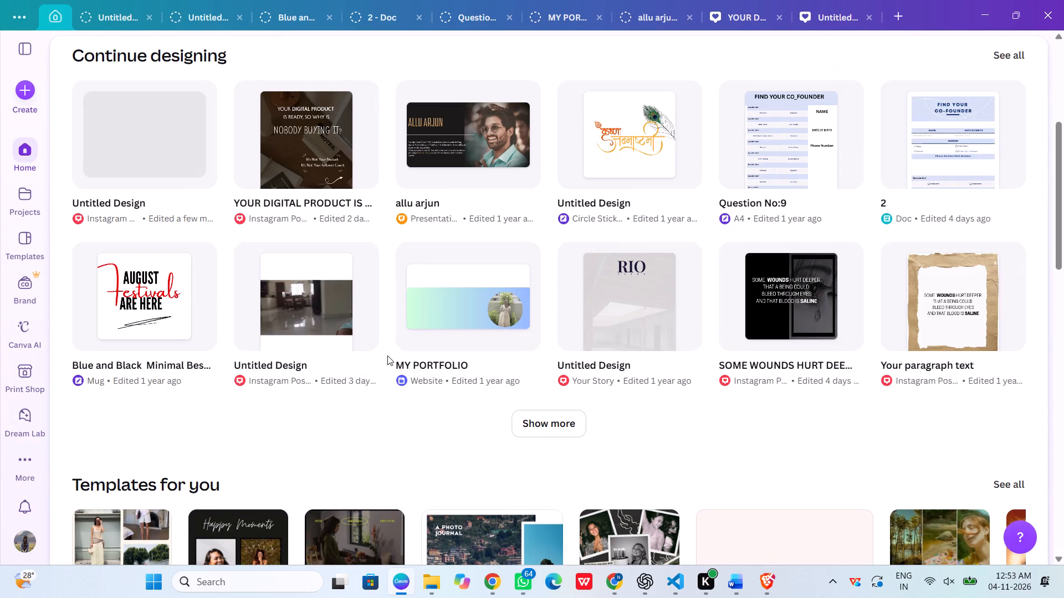
scroll(387, 355, up, 1)
click(166, 236)
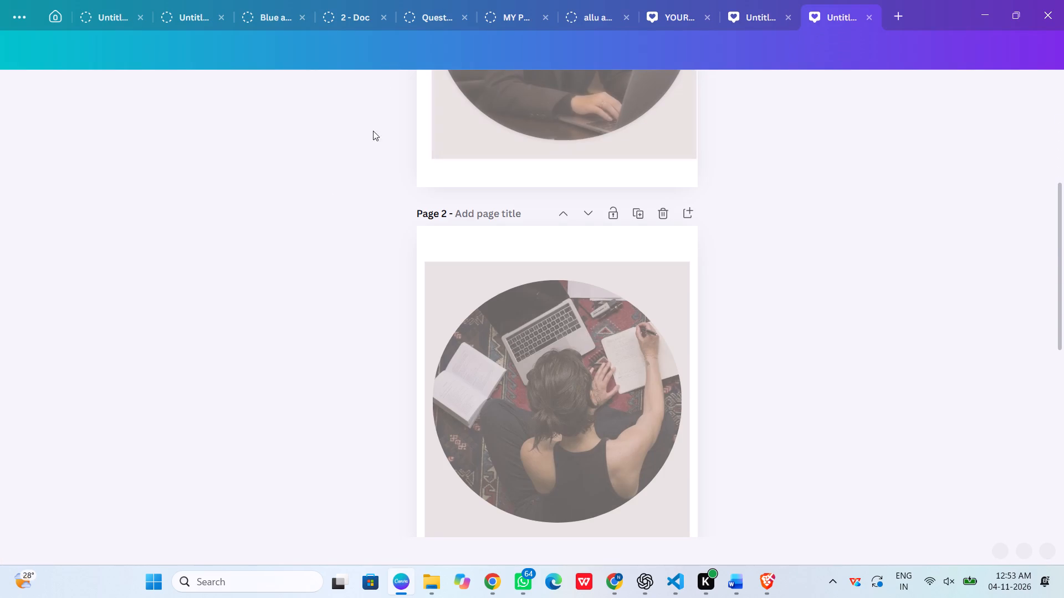
Go to page 3 of the highlight-cover design and open the text options.
scroll(397, 73, down, 3)
scroll(437, 332, down, 9)
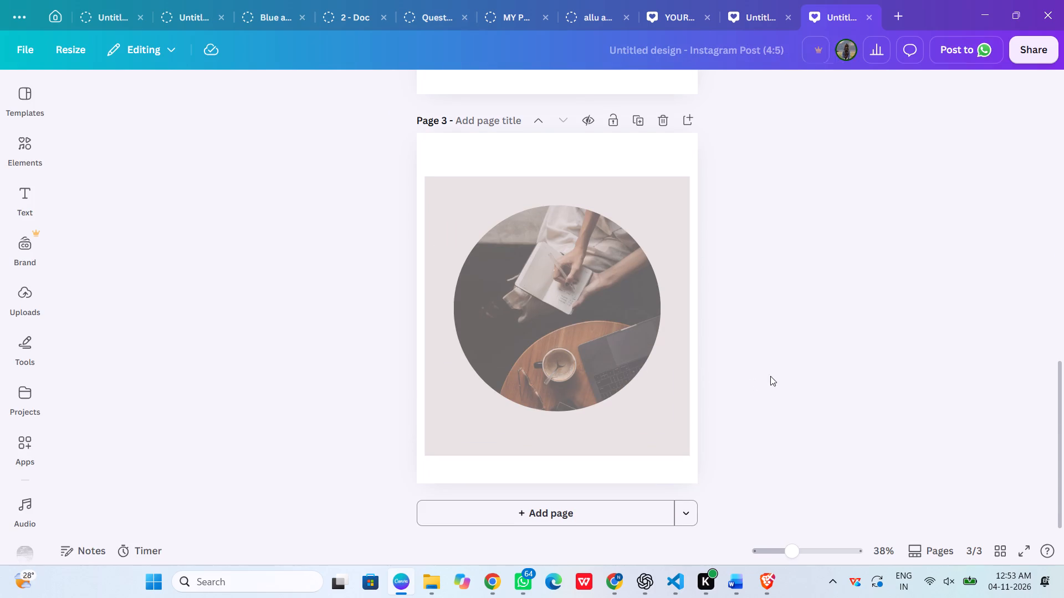
click(672, 432)
click(777, 349)
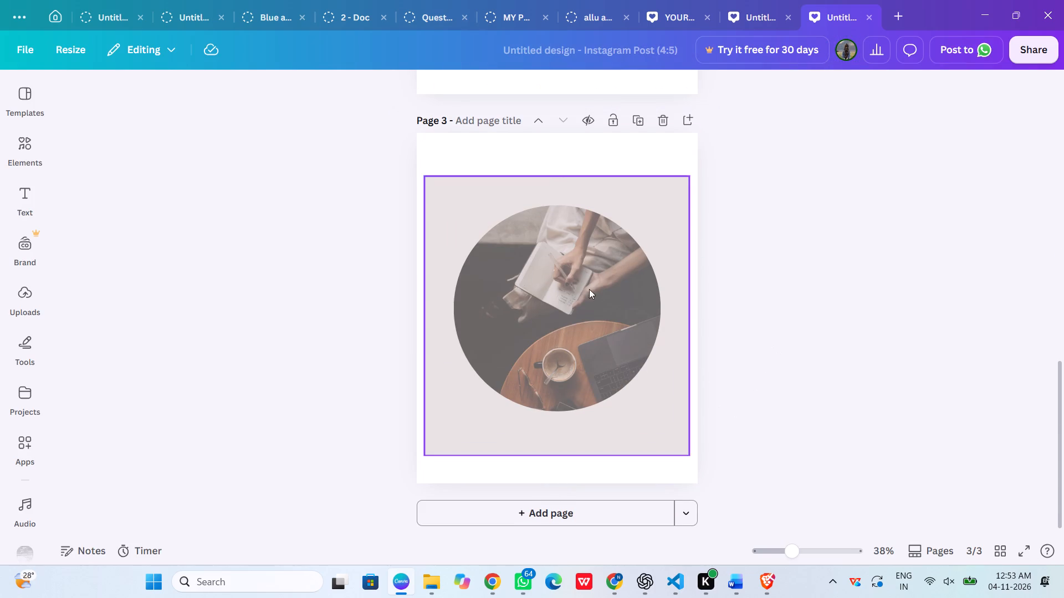
click(27, 194)
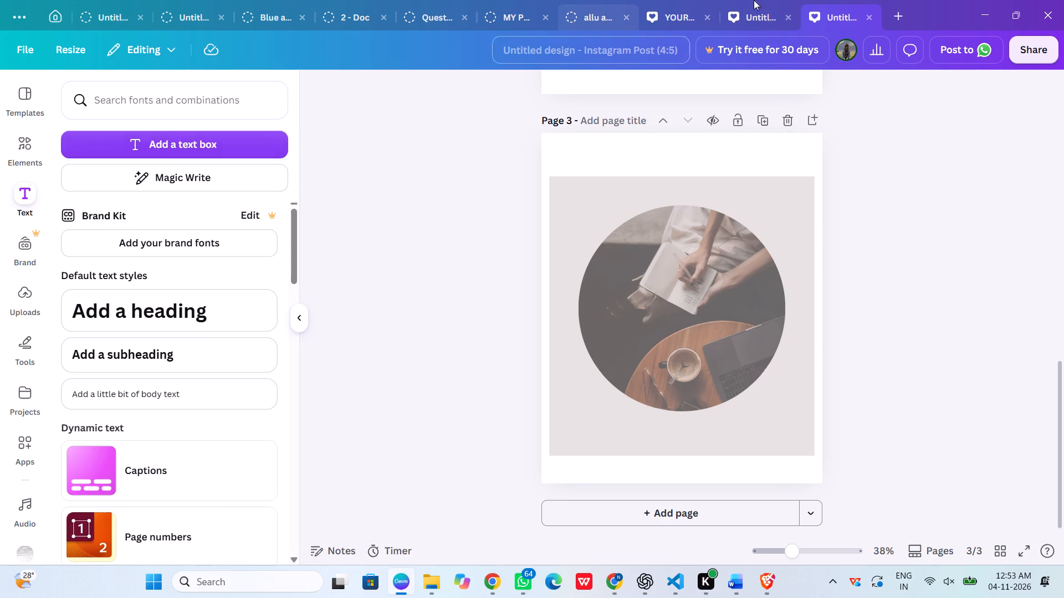
Close the blank untitled Instagram post design.
click(767, 14)
click(786, 17)
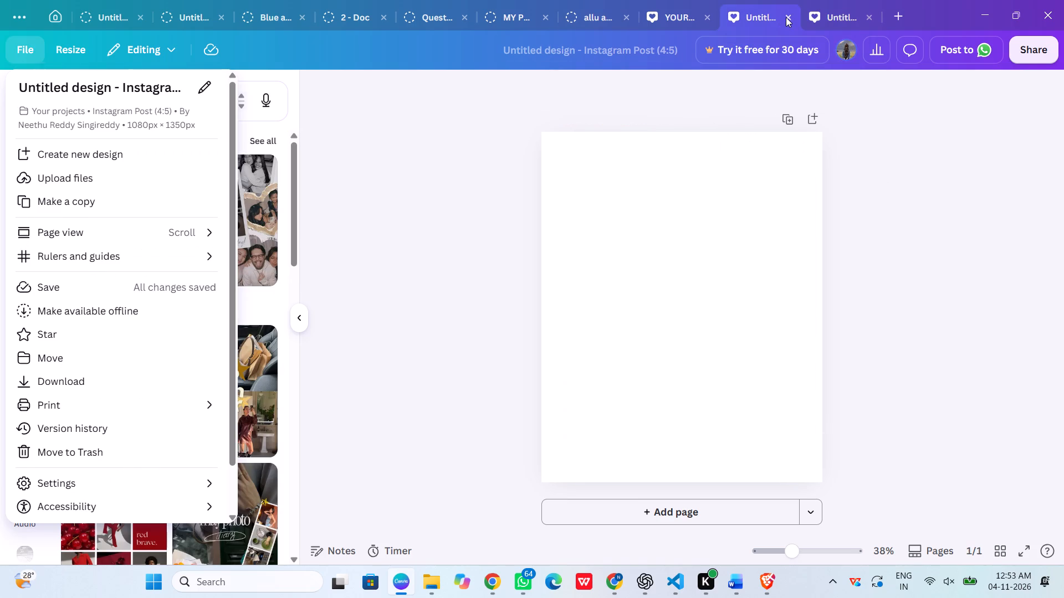
Check the font of page 2's heading in the "YOUR DIGITAL PRODUCT IS READY." design, and return to the highlight-cover design.
click(754, 14)
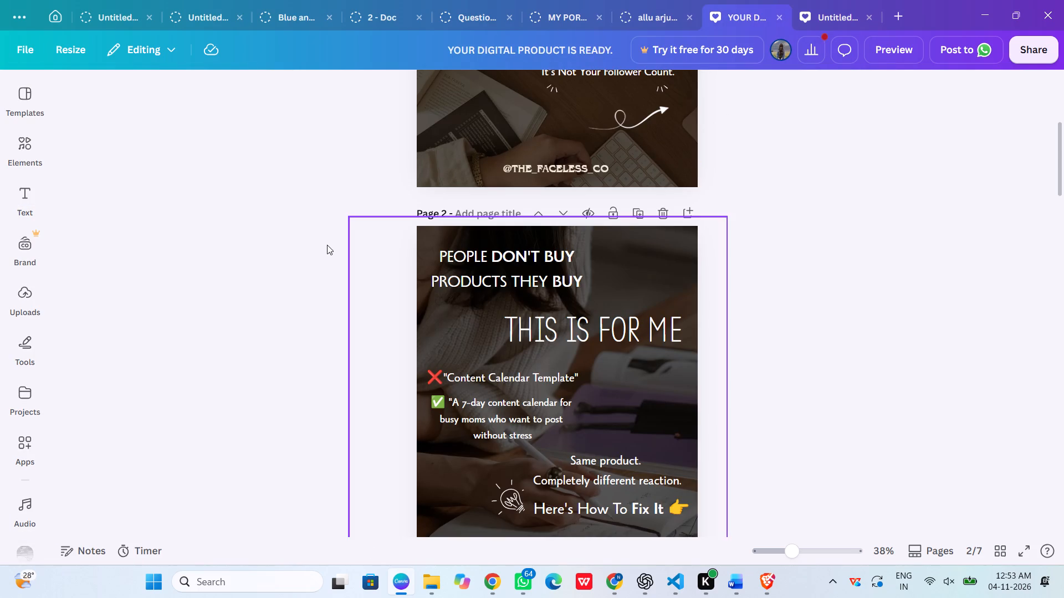
click(546, 262)
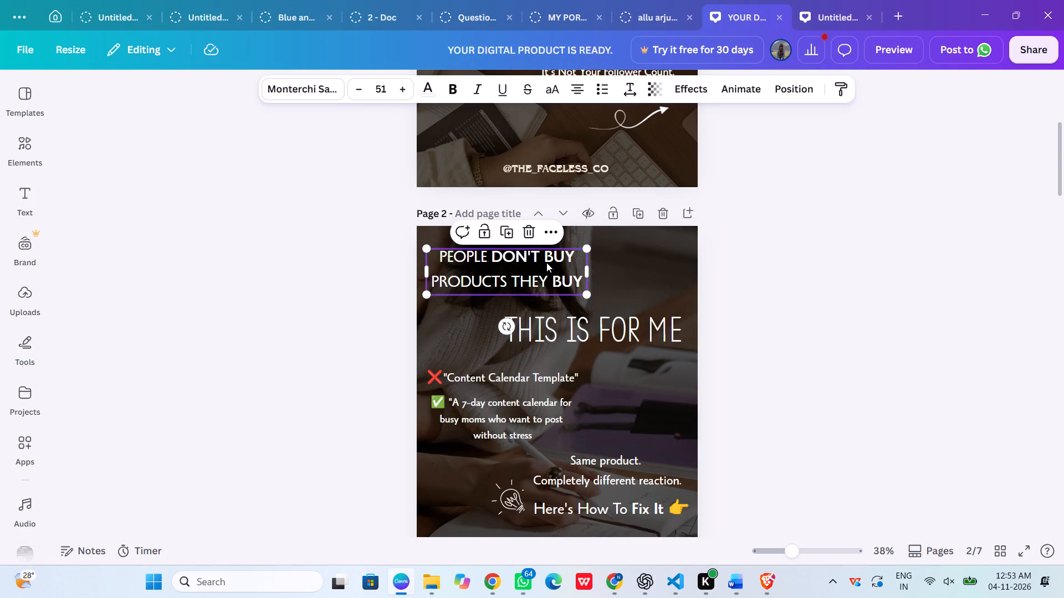
click(828, 9)
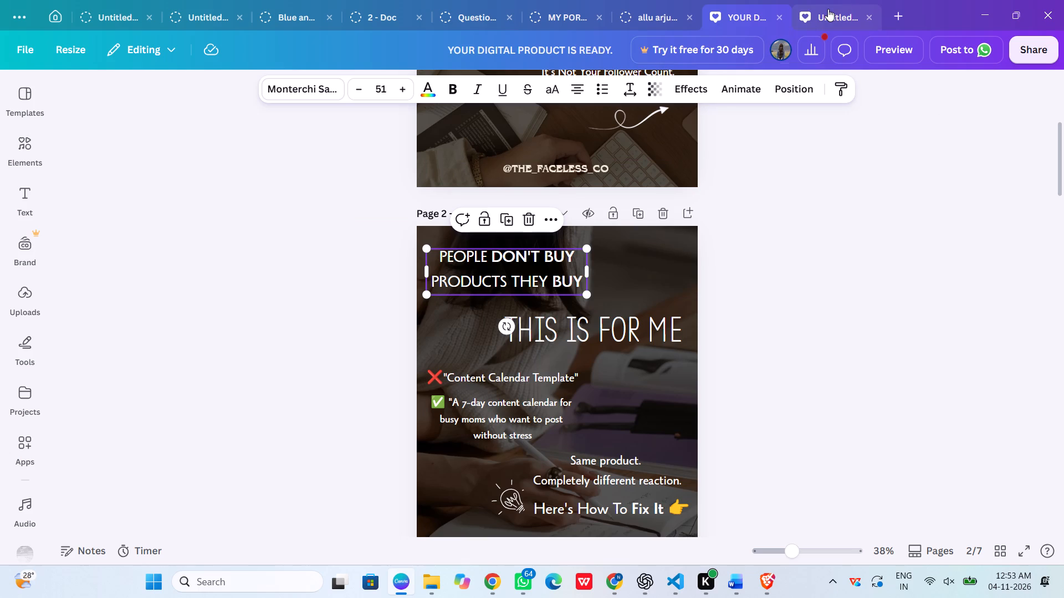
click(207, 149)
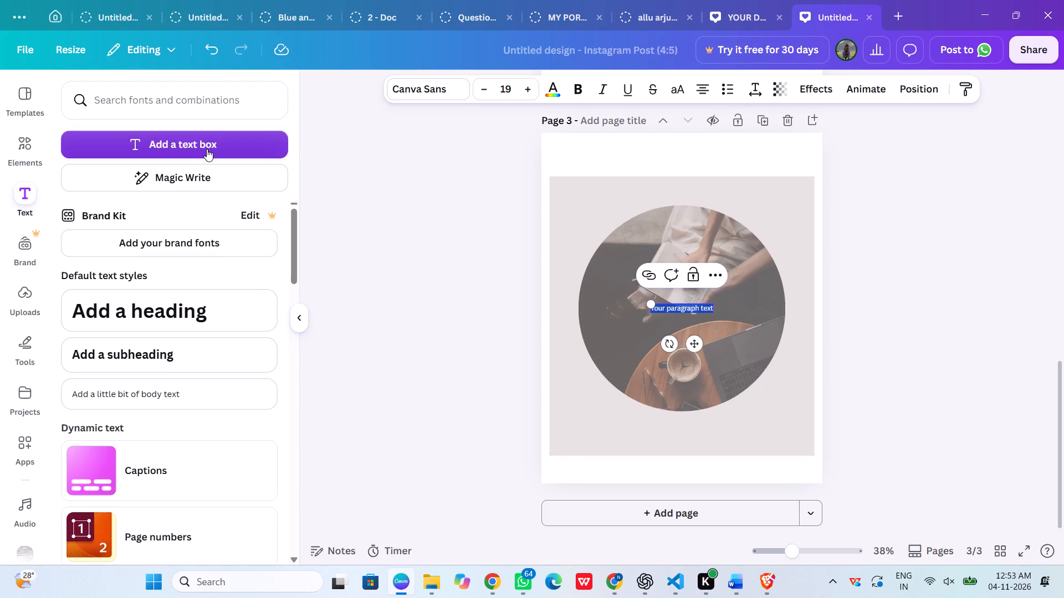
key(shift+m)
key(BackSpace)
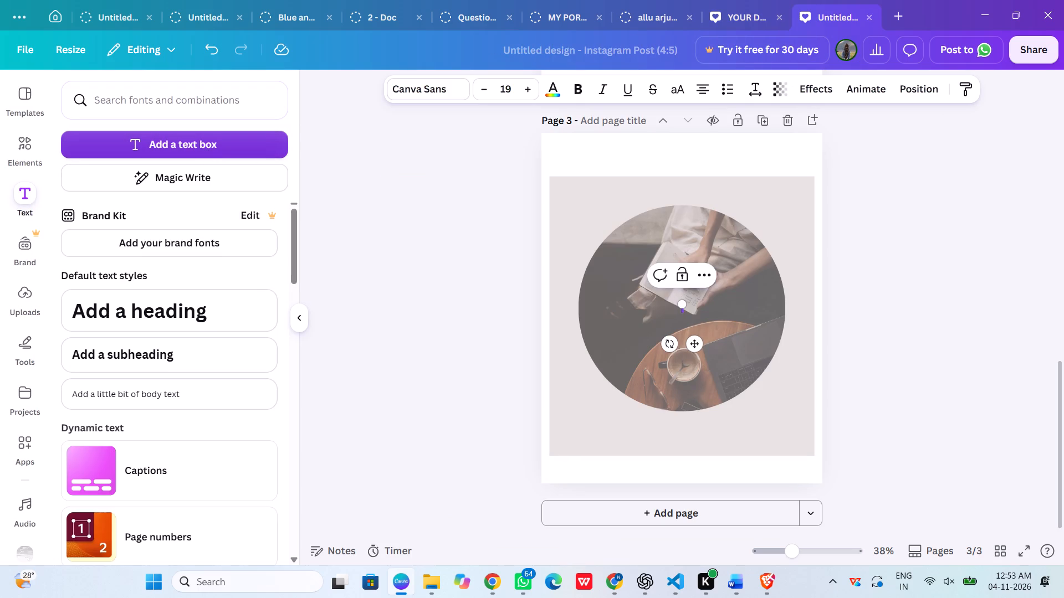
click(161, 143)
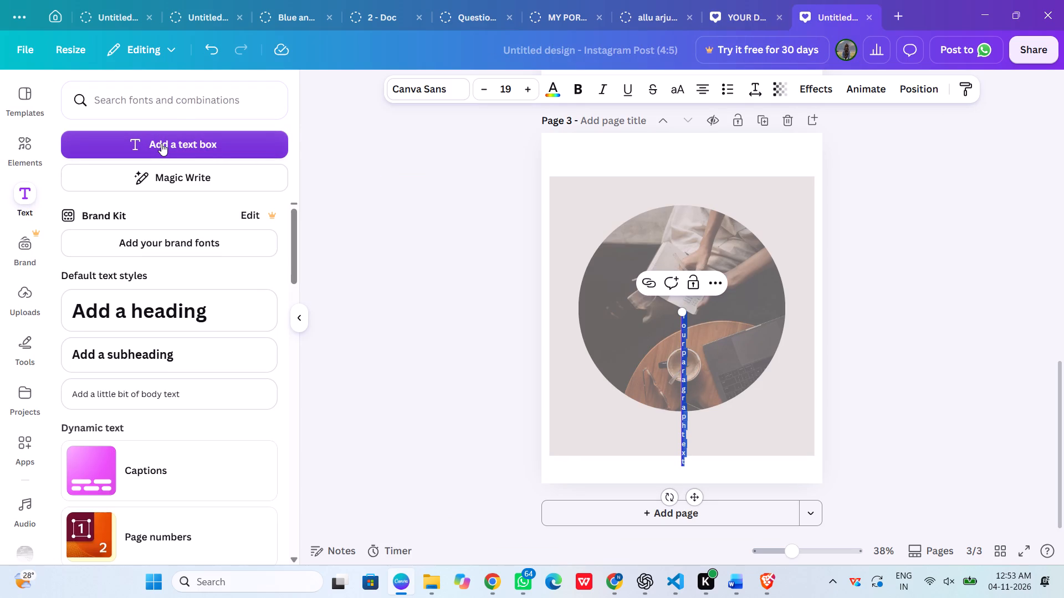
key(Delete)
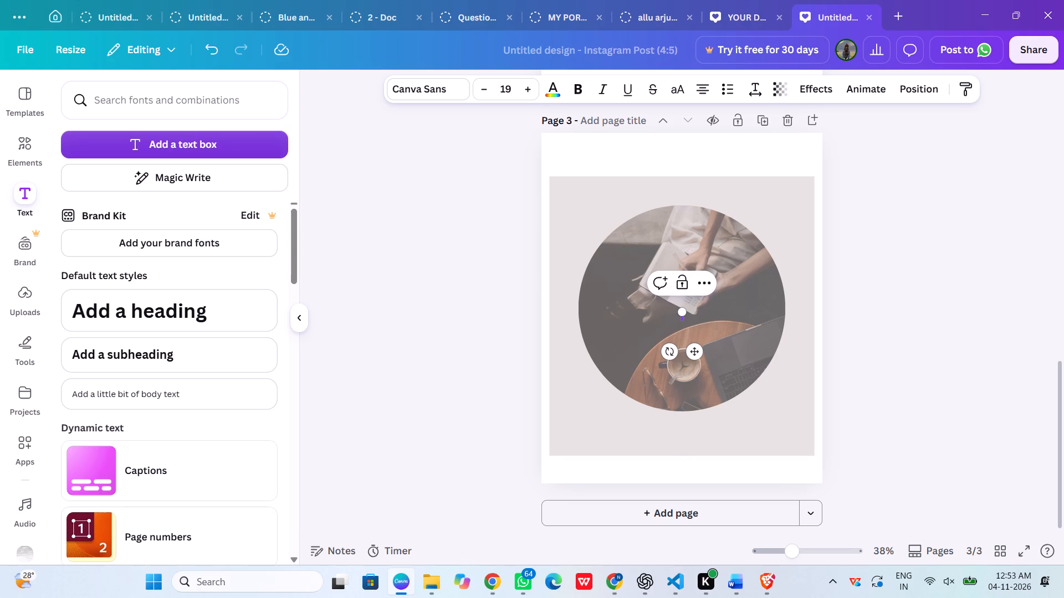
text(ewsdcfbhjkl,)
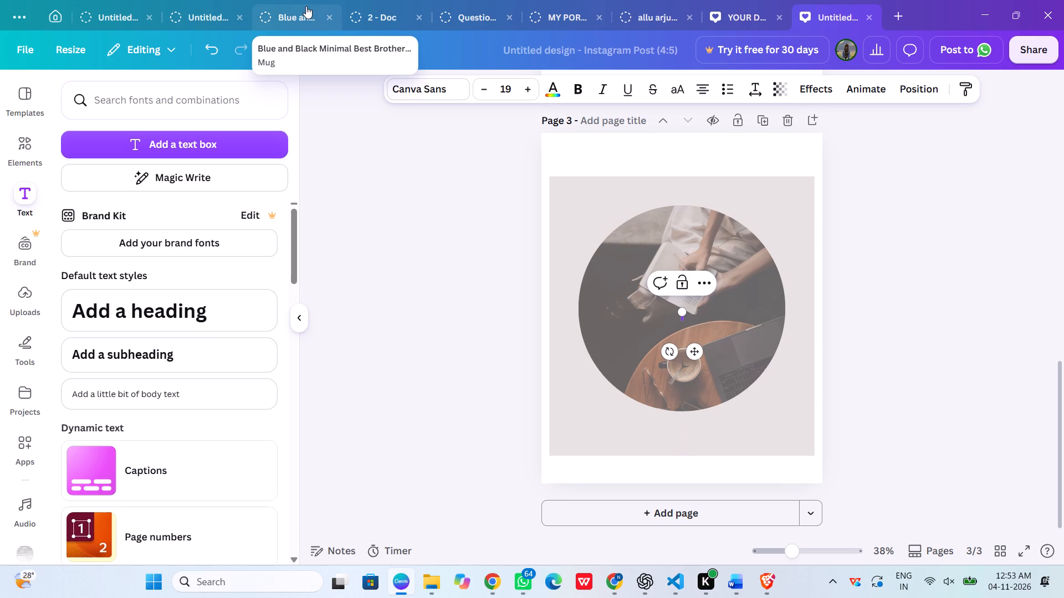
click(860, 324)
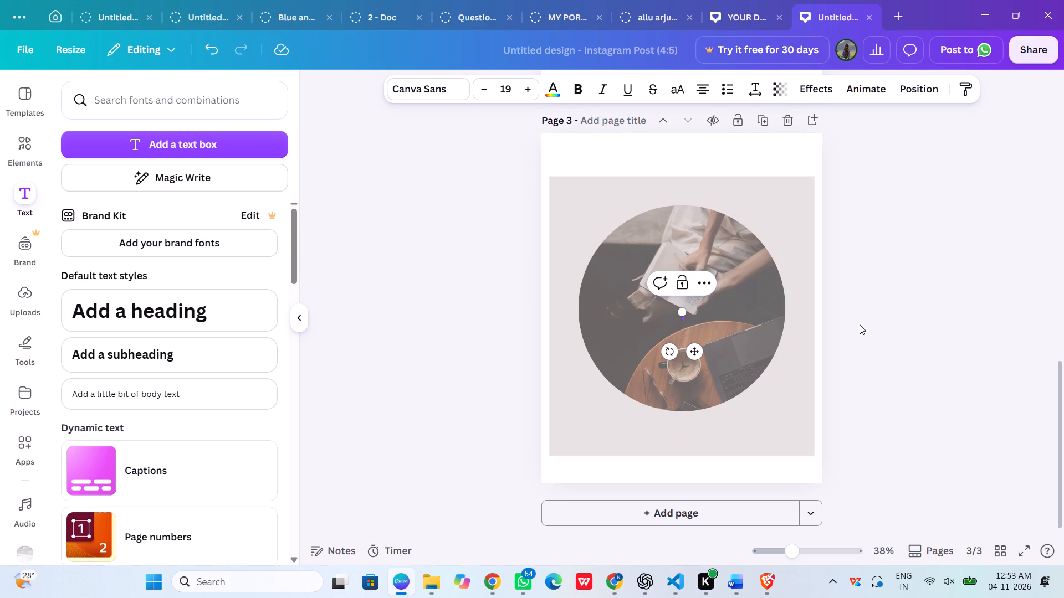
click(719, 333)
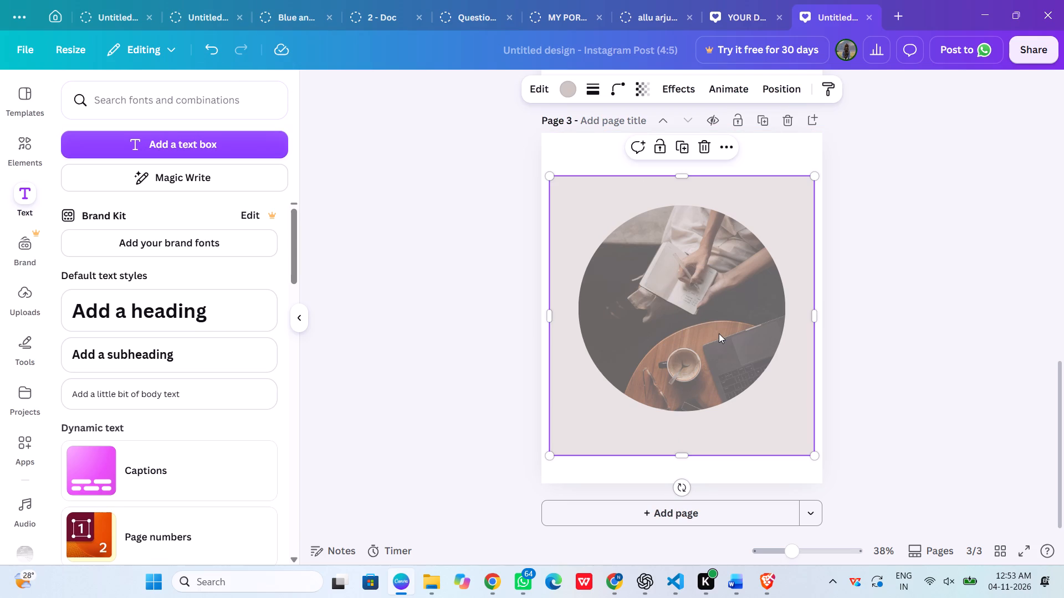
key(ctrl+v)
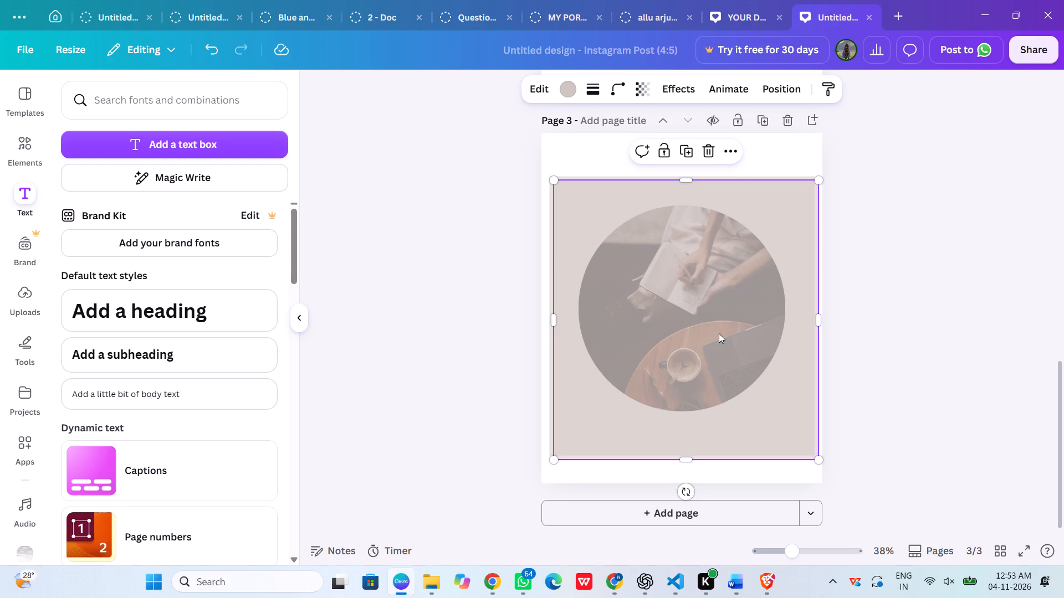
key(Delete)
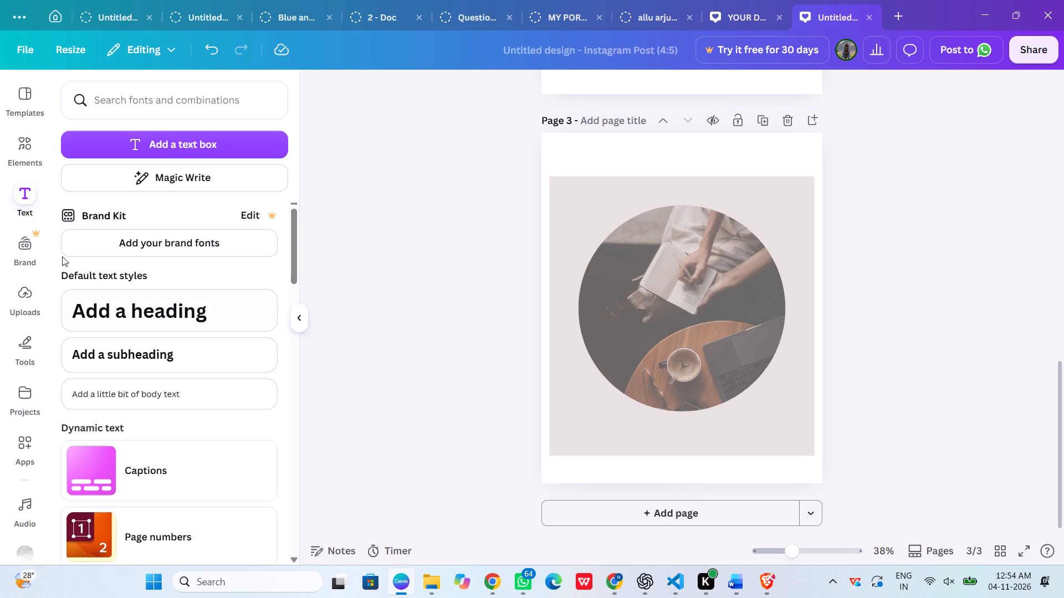
Add a text box on page 3 and set its font to Monterchi Sans.
click(180, 146)
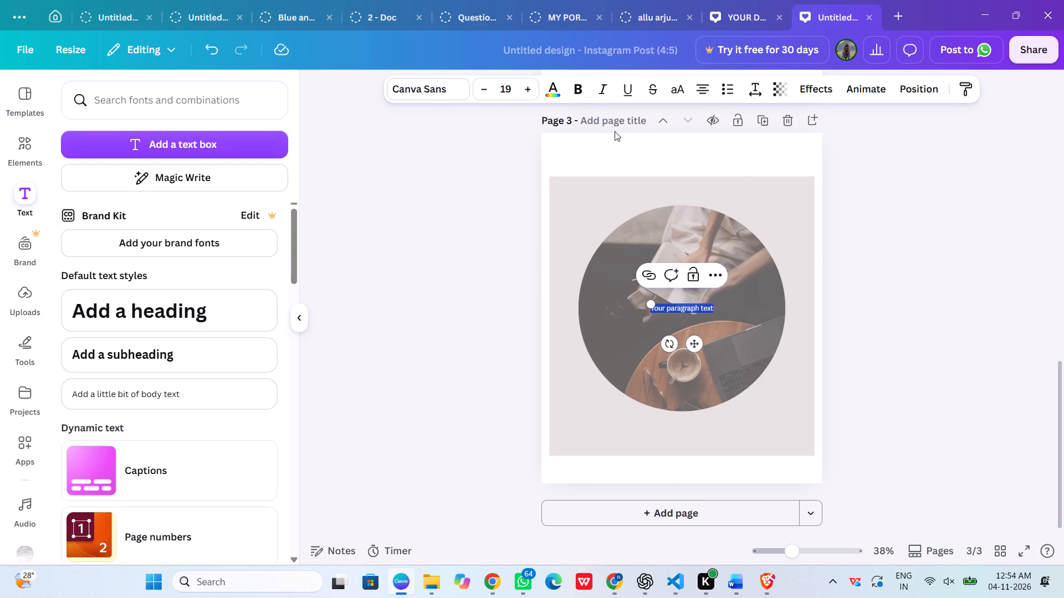
click(459, 88)
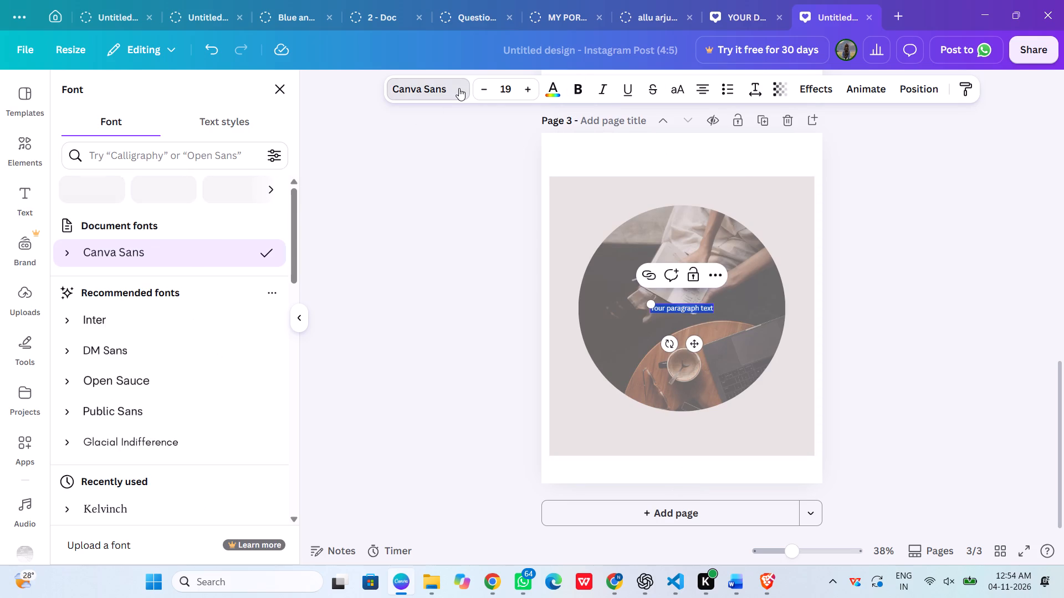
click(218, 156)
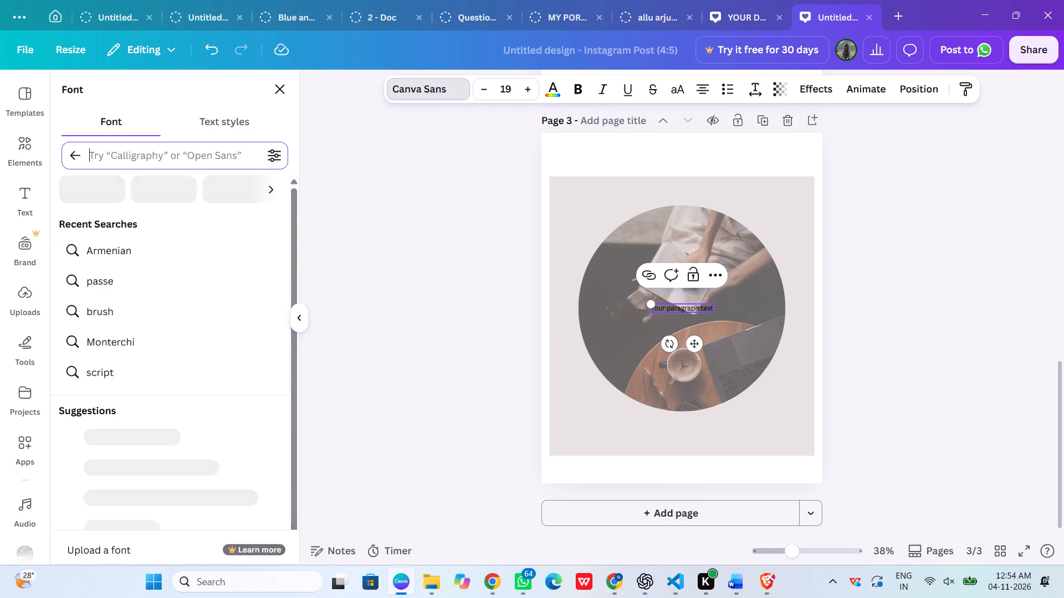
text(mon)
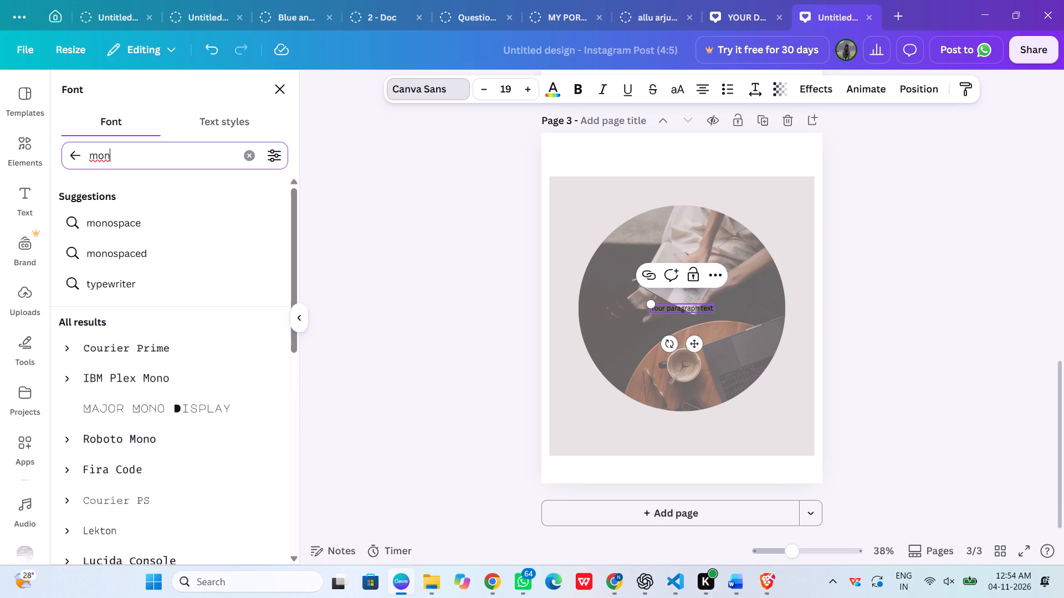
text(terchi)
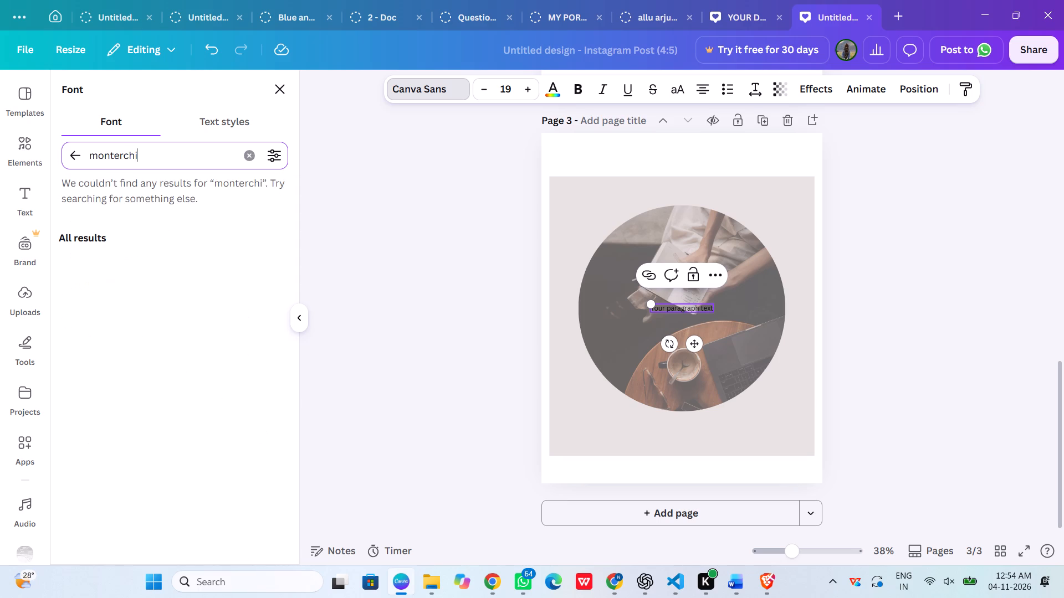
click(172, 251)
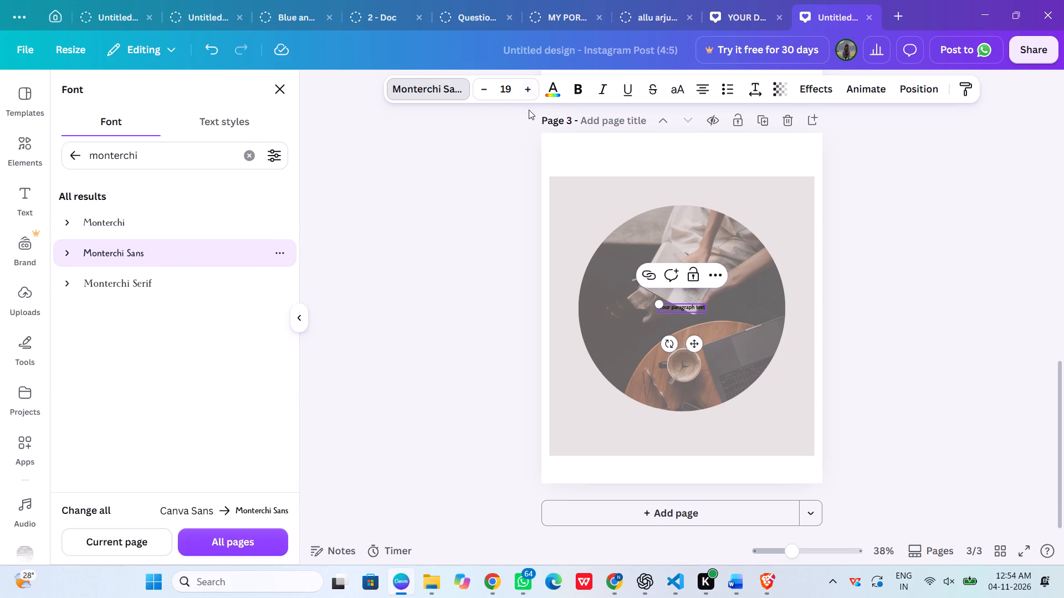
Set the new text's size to 50 and make it bold.
drag(511, 96, 473, 84)
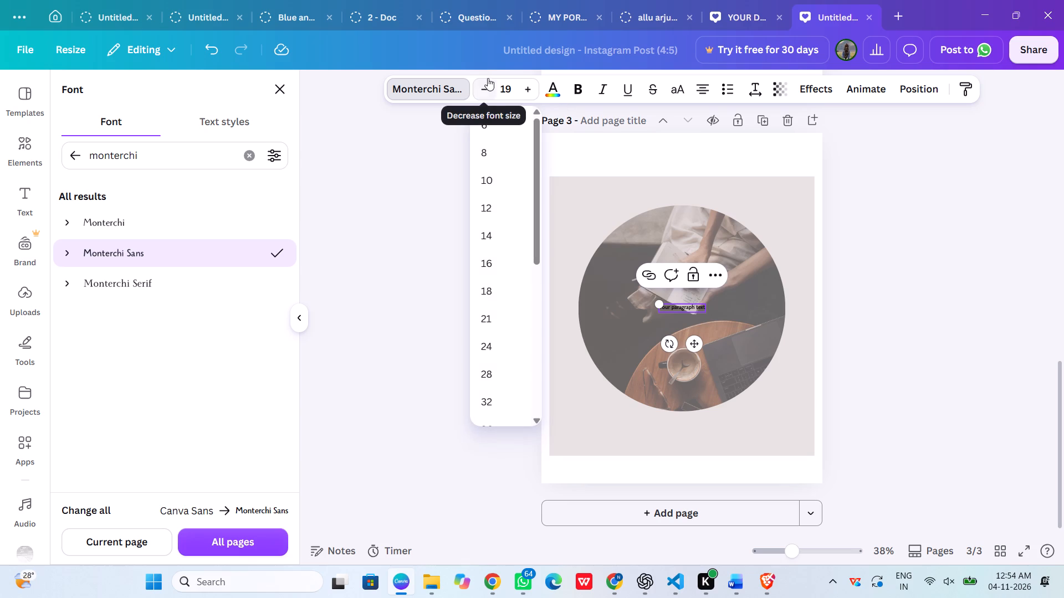
drag(499, 87, 511, 89)
key(Clear)
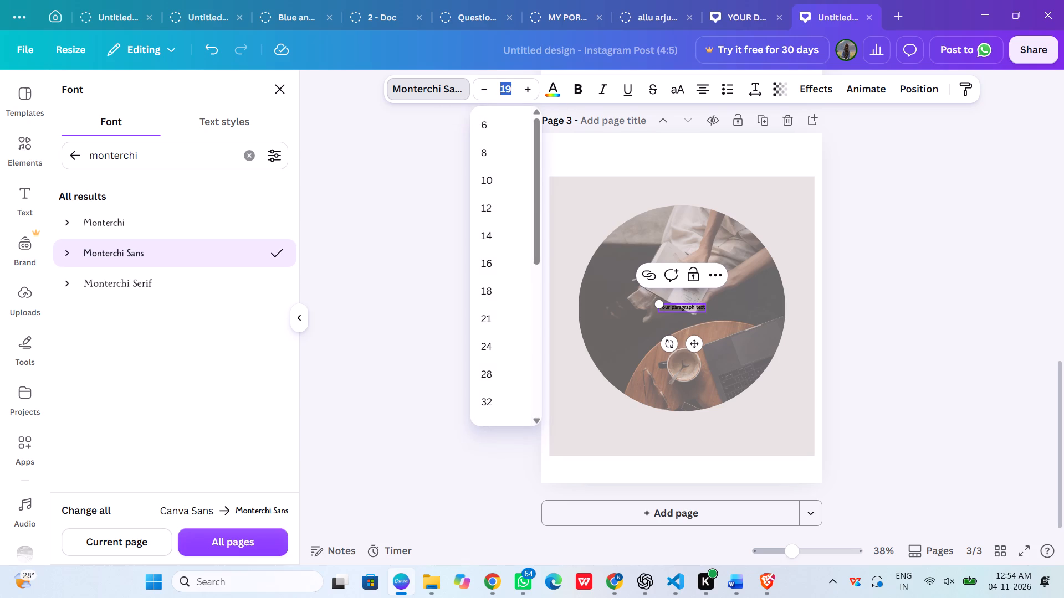
key(Insert)
text(50)
key(Return)
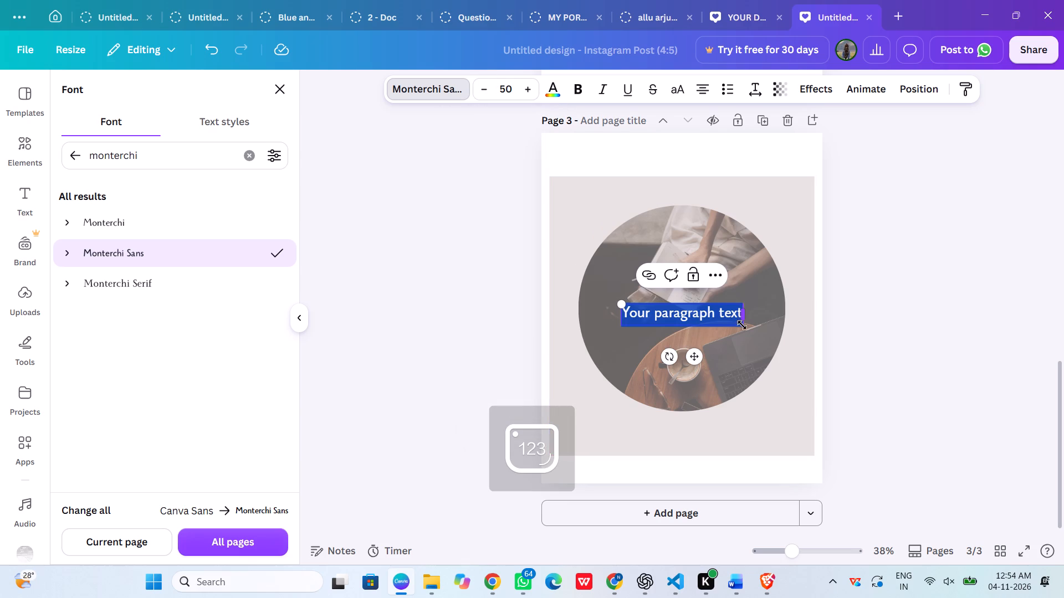
click(574, 94)
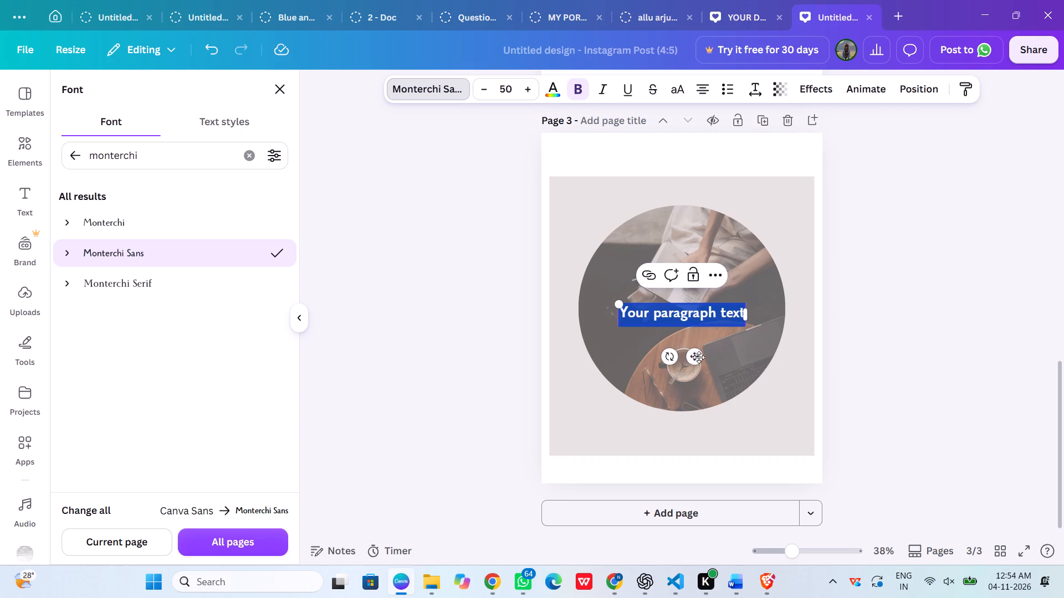
Enlarge the text box to a font size of about 73.5 and move it over the middle of the circular photo.
drag(616, 303, 614, 297)
drag(614, 297, 560, 269)
click(1036, 293)
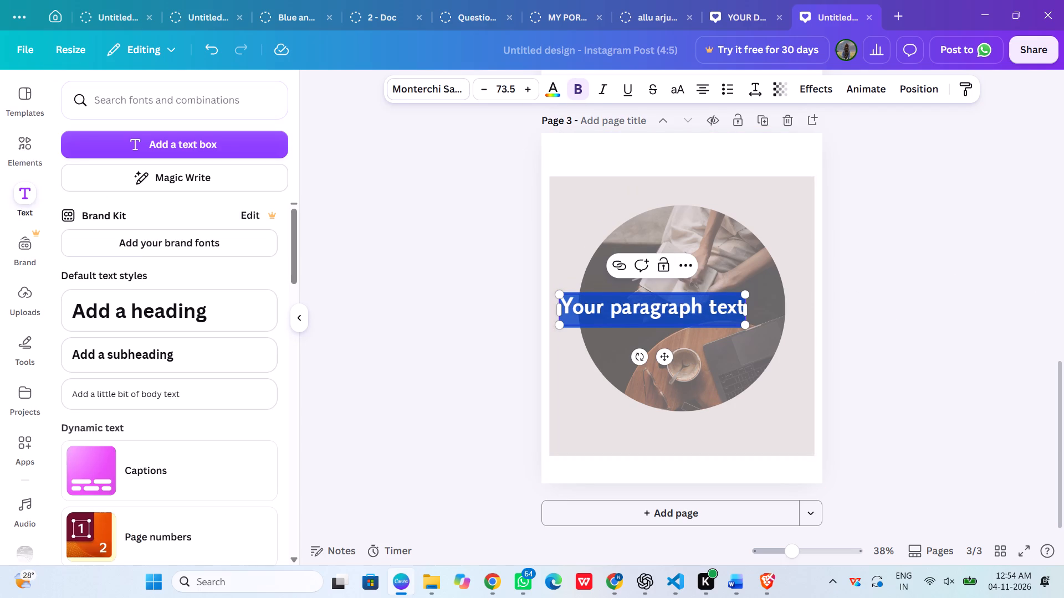
click(992, 261)
drag(658, 317, 669, 316)
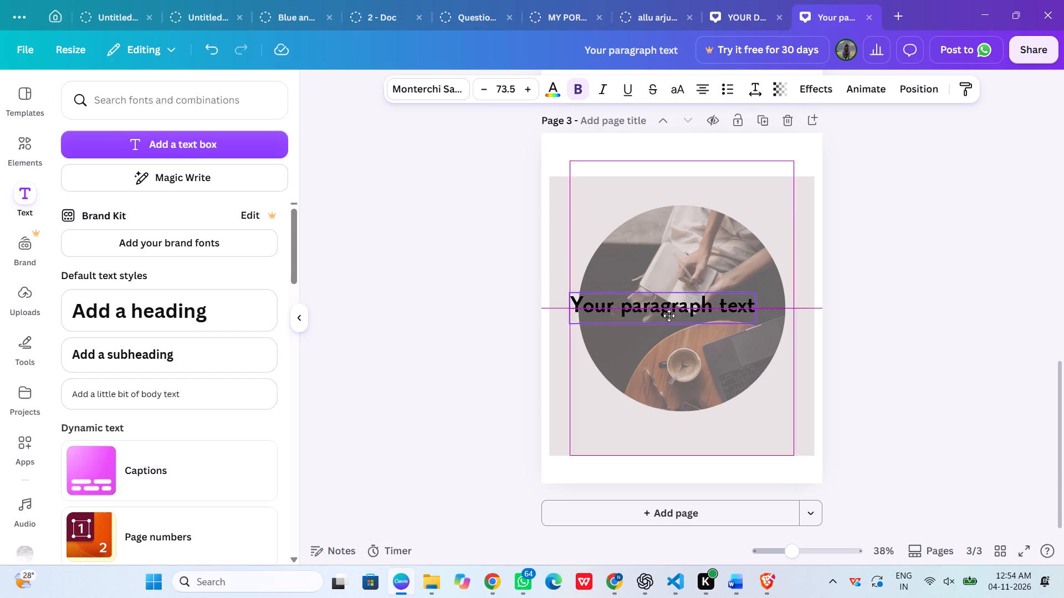
drag(669, 316, 702, 318)
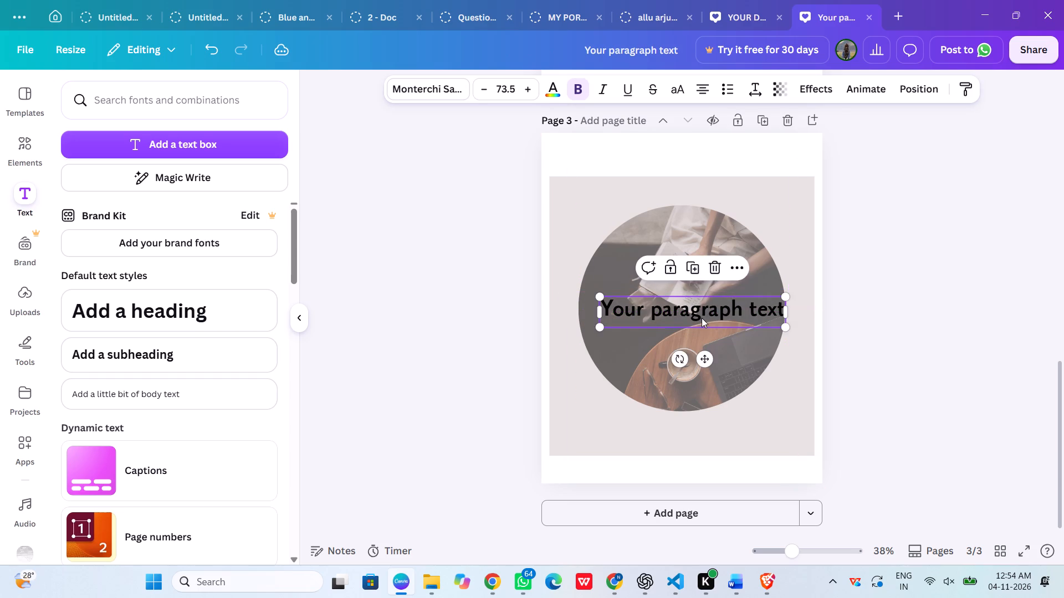
Change the page 3 text's font to Monterchi Serif.
scroll(705, 327, up, 4)
scroll(705, 327, down, 4)
click(455, 94)
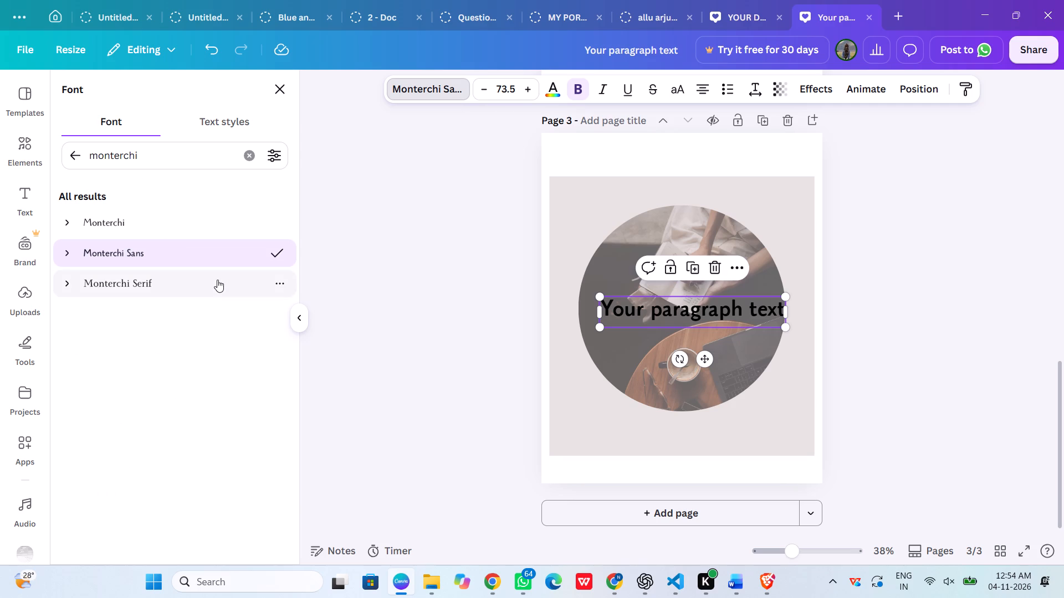
click(217, 280)
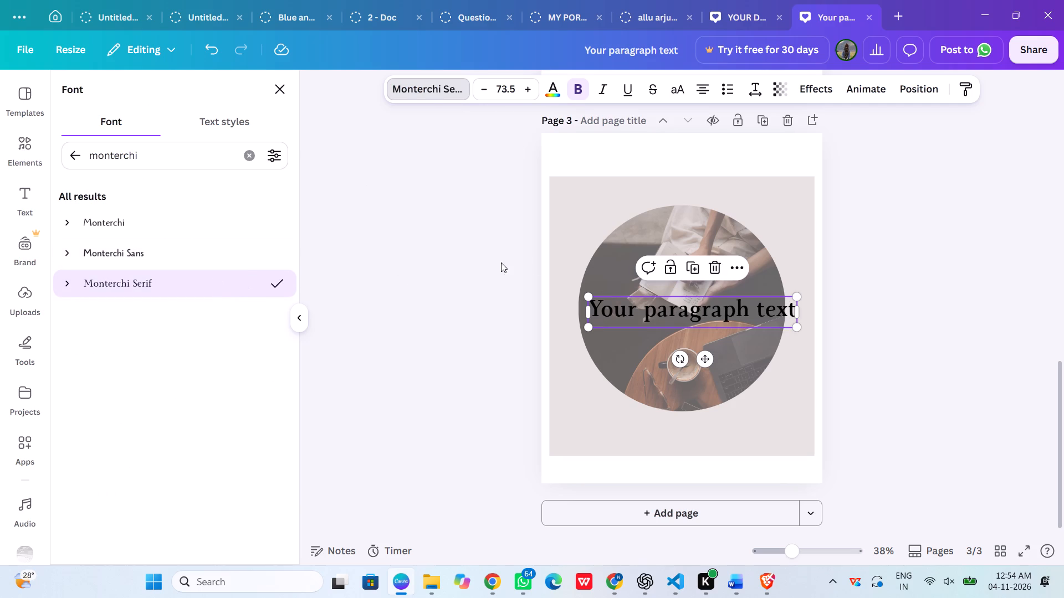
Replace the placeholder text over page 3's circular photo with "Start With Me".
click(686, 308)
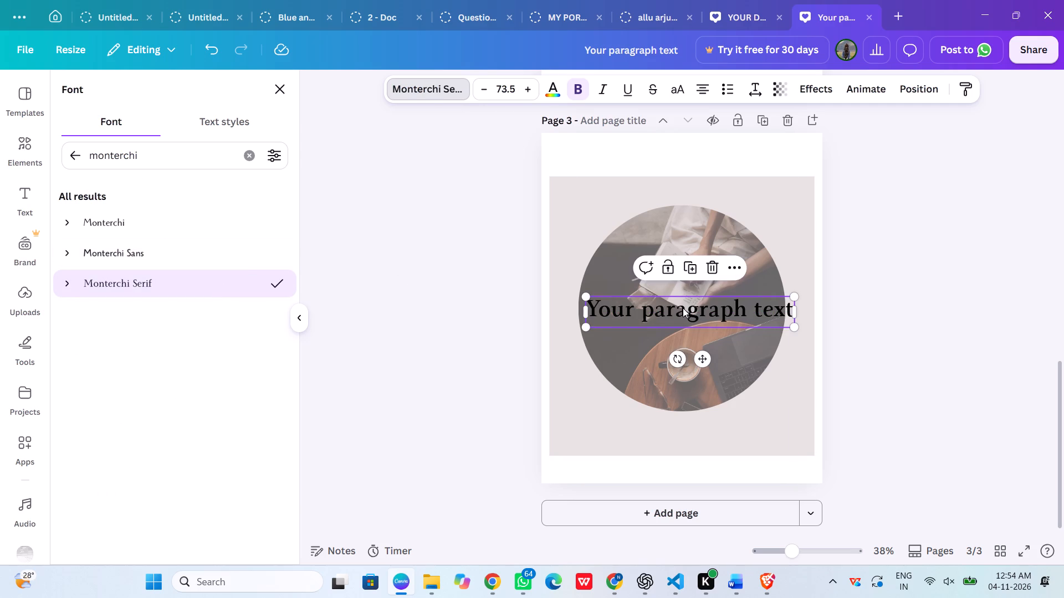
double_click(689, 317)
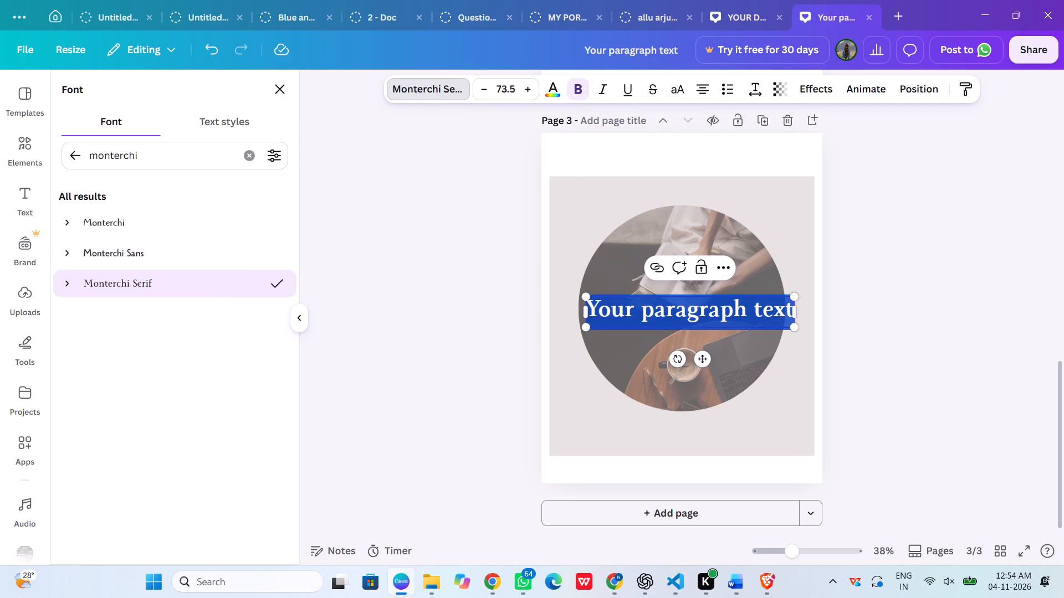
key(shift+s)
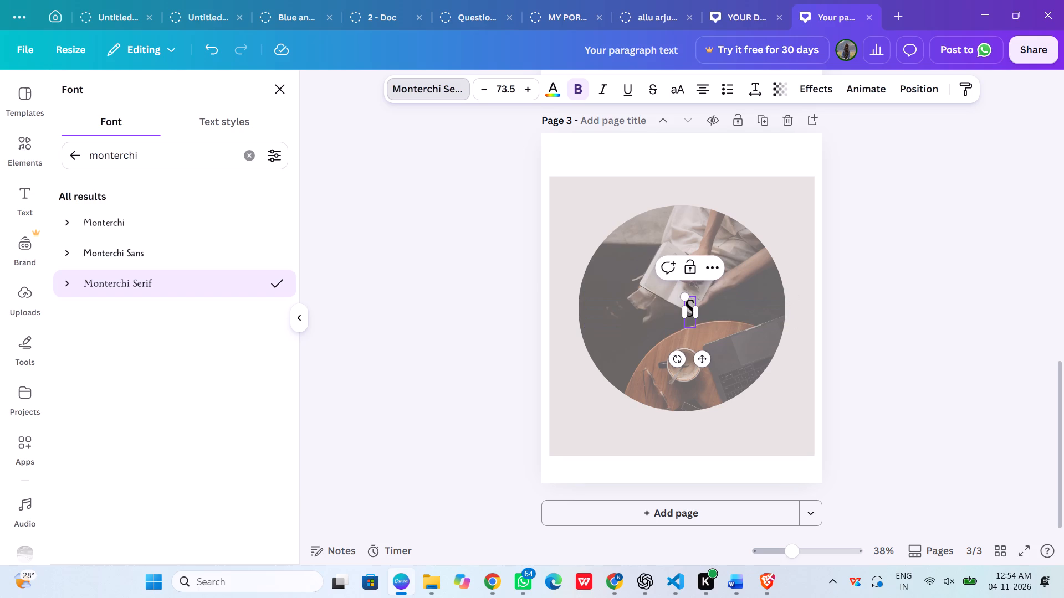
text(tart)
key(space)
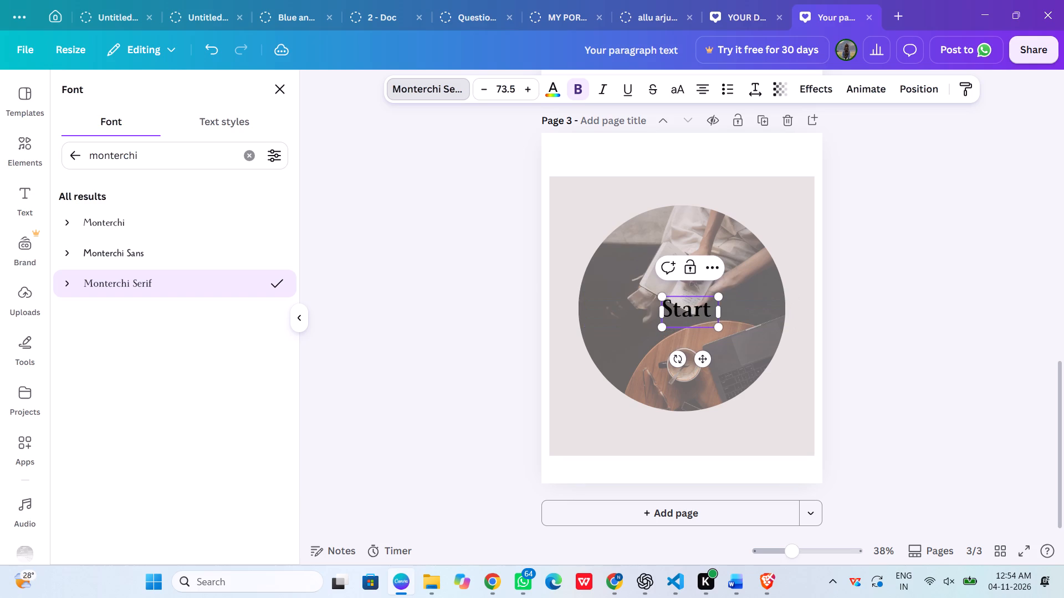
text(With)
key(space)
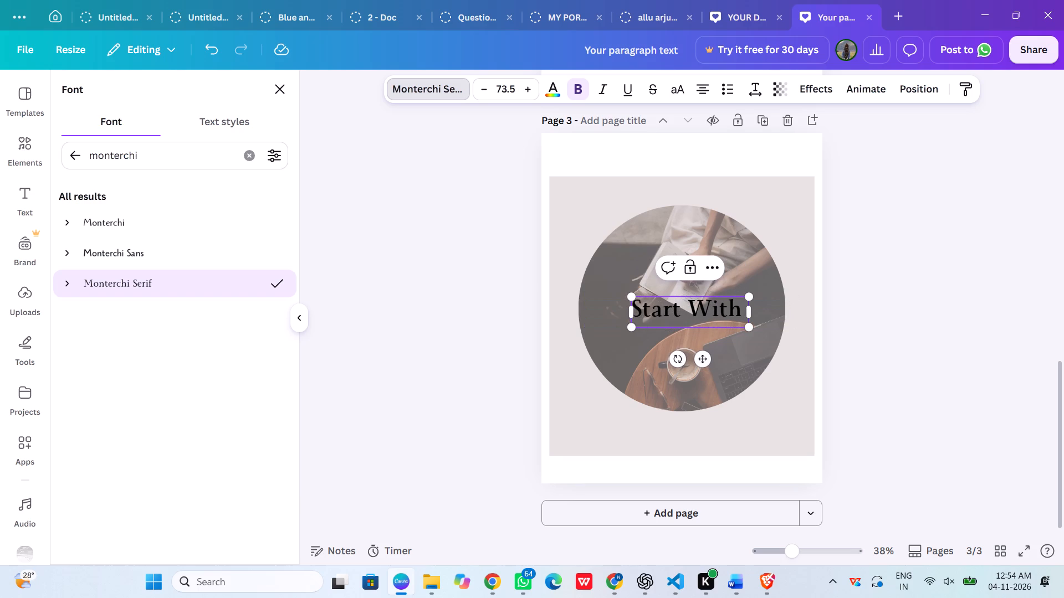
text(Me)
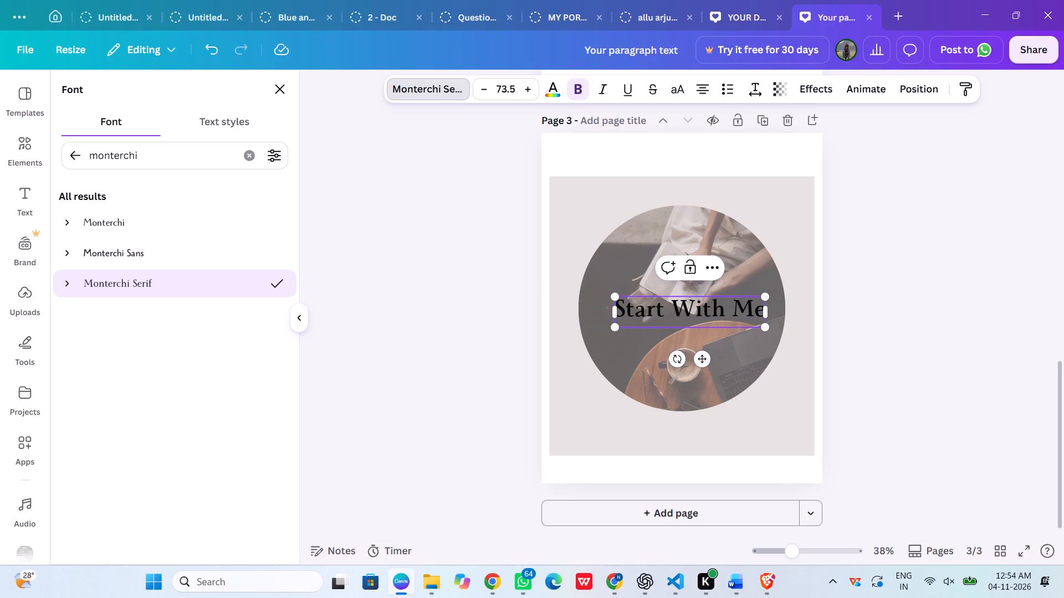
Recolour the "Start With Me" title with the near-black from the first photo's colours and apply the change across all pages.
click(557, 92)
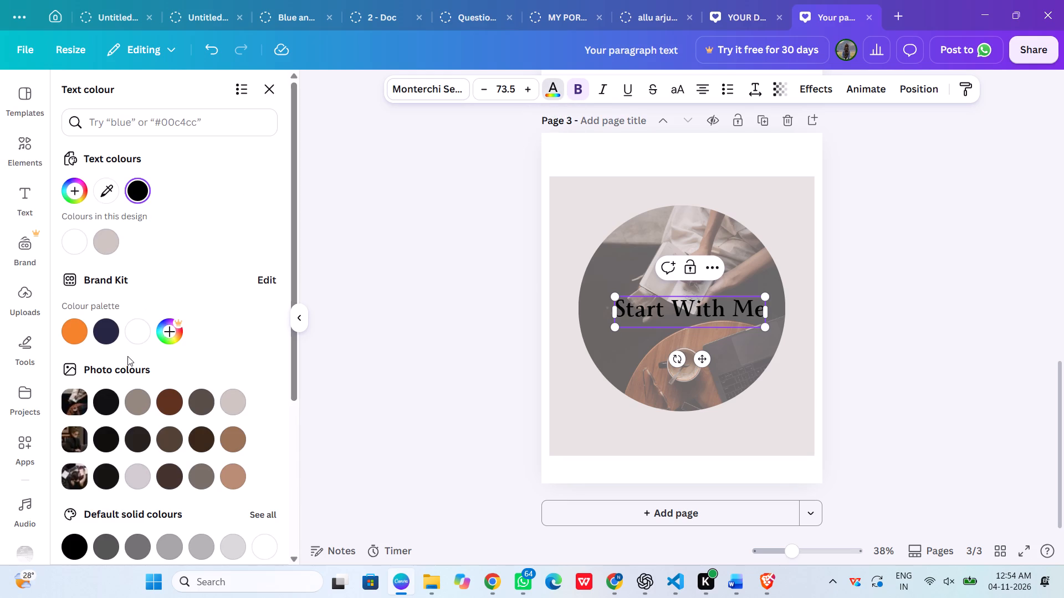
click(104, 401)
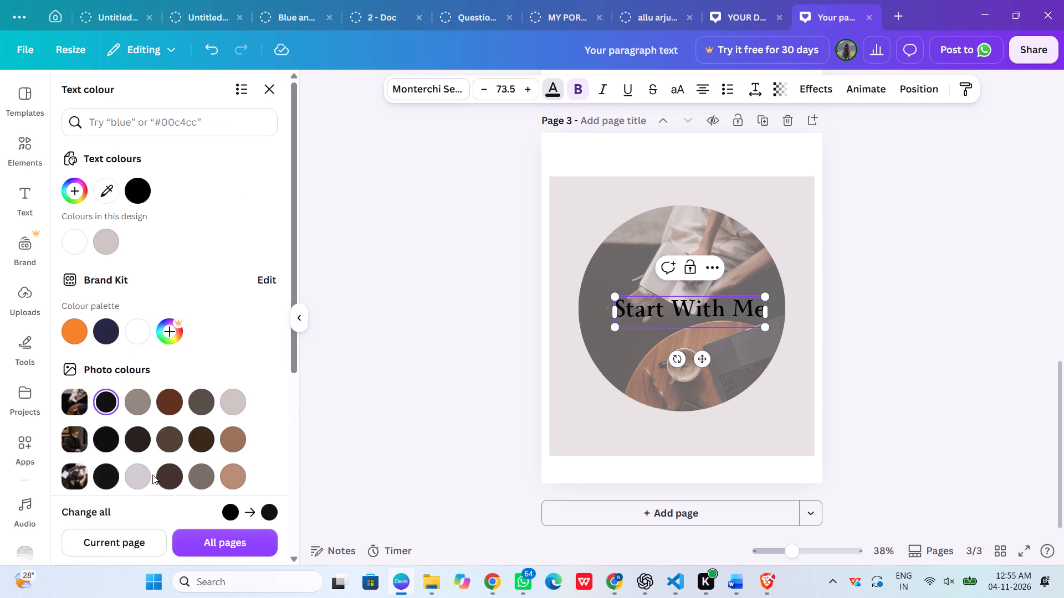
click(200, 532)
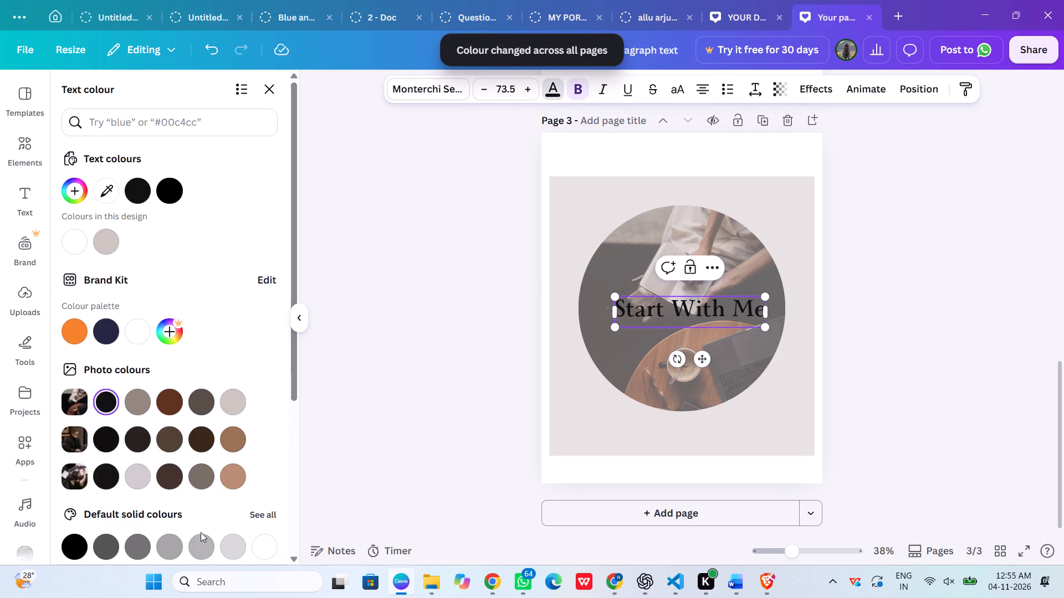
click(727, 316)
click(1020, 316)
click(959, 298)
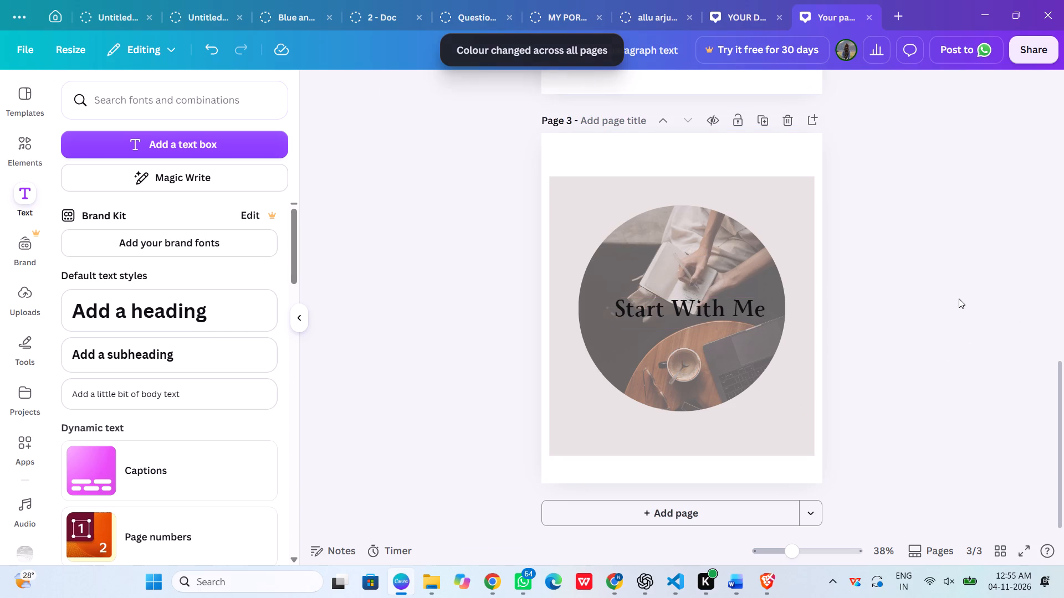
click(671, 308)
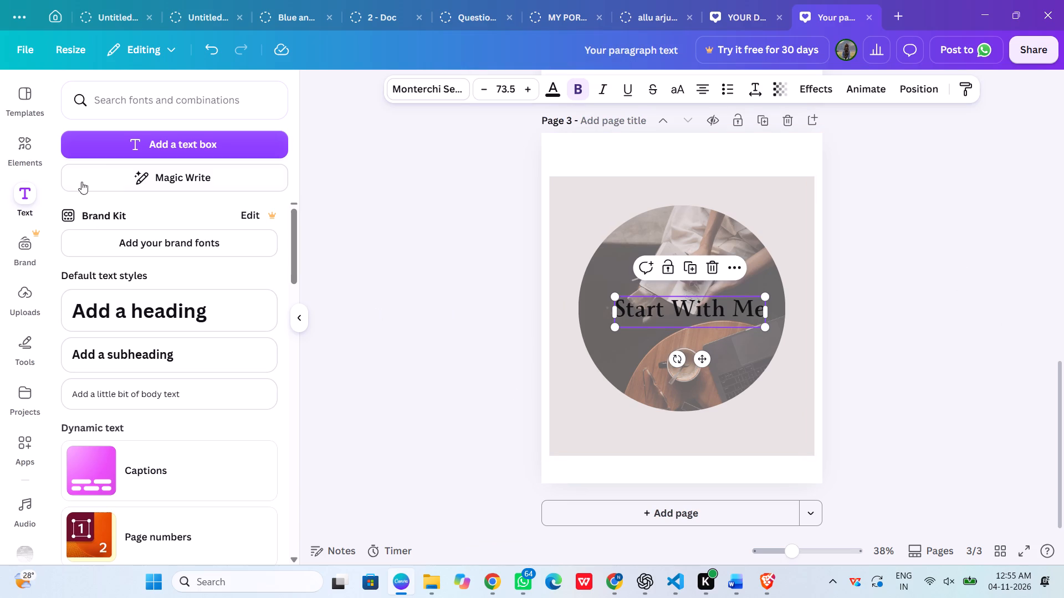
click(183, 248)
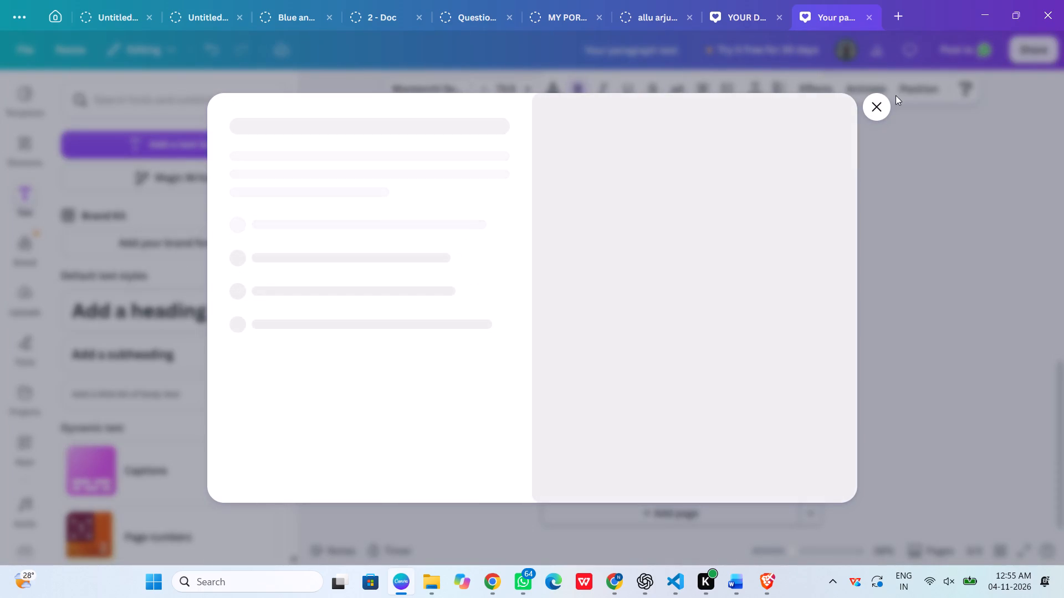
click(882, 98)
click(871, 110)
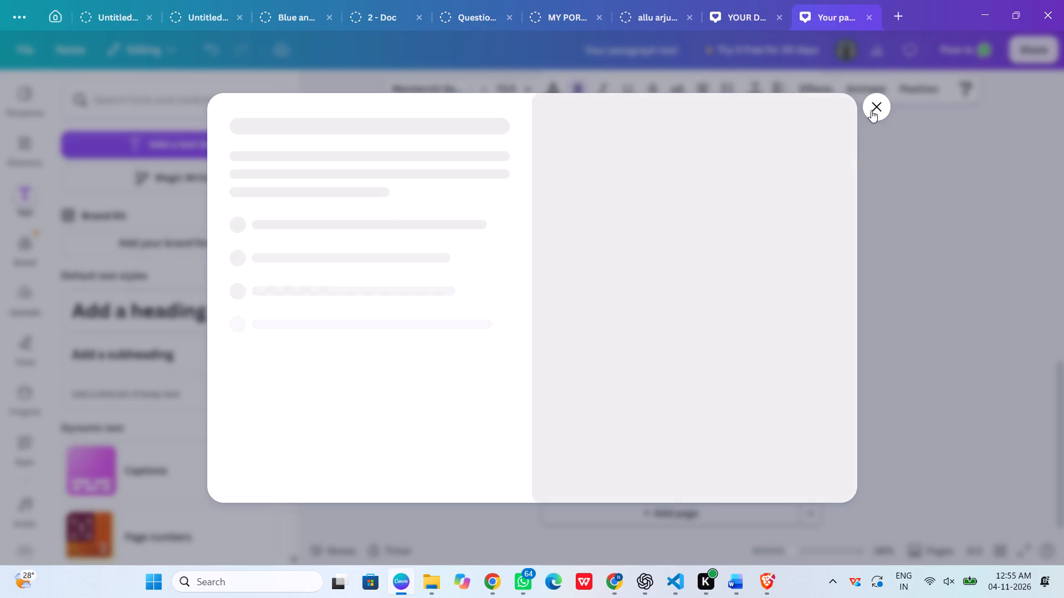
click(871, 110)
Browse the font categories for the page 3 title and view the Handwriting fonts.
click(445, 89)
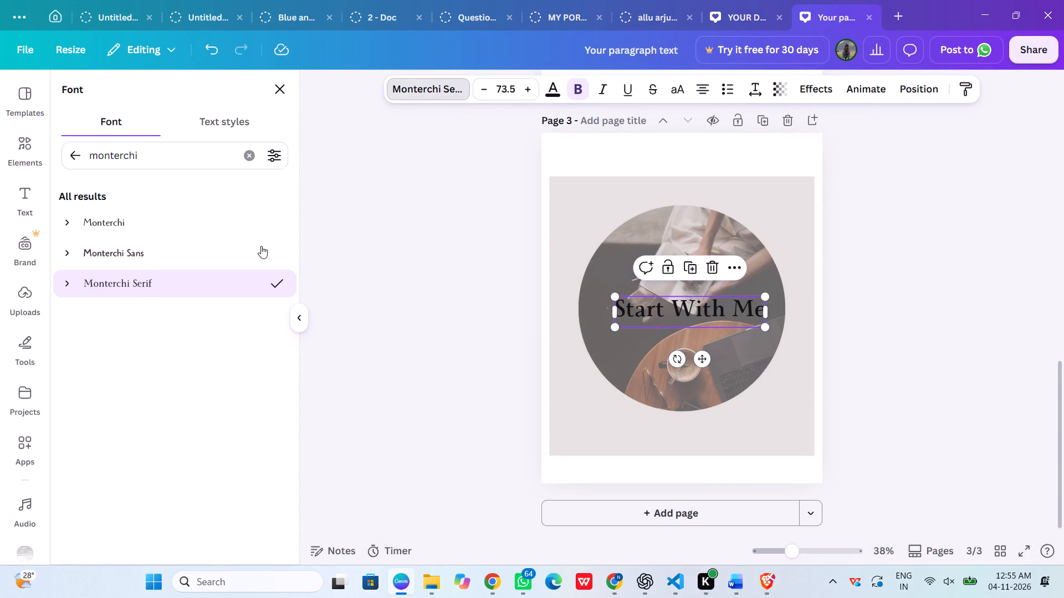
click(228, 124)
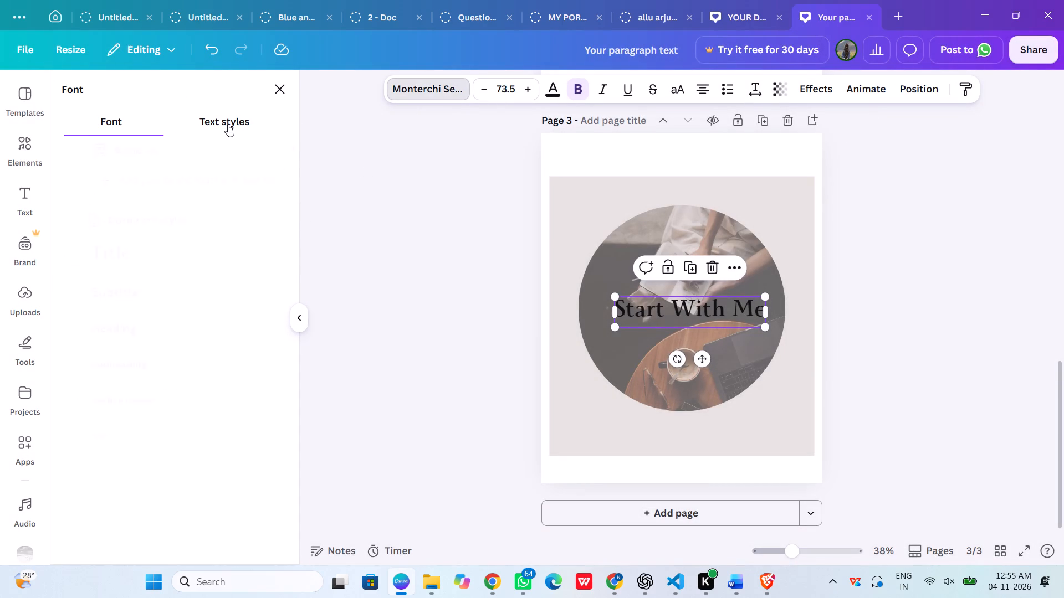
click(110, 123)
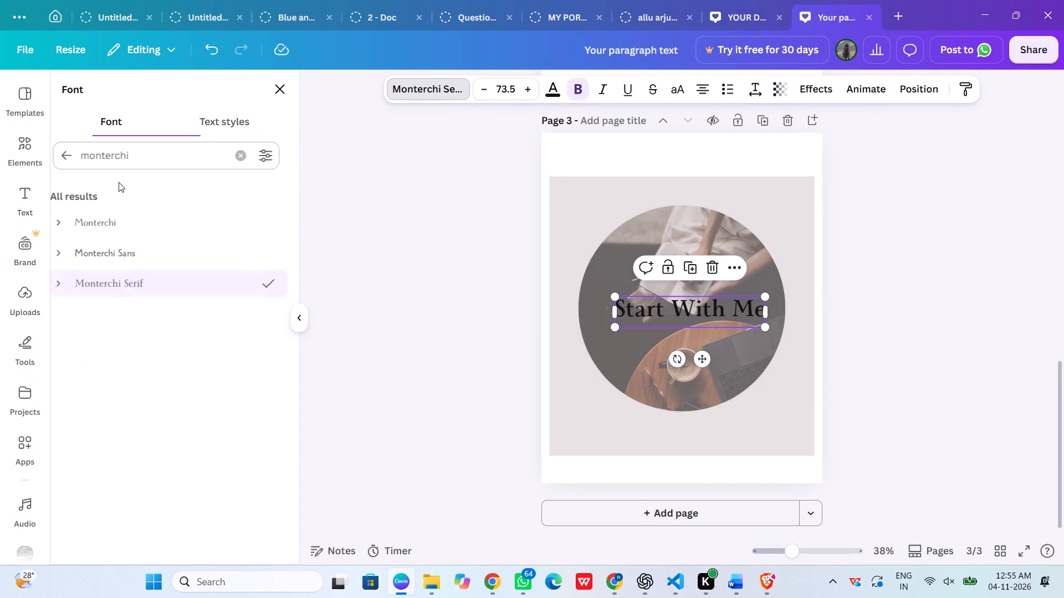
click(245, 156)
scroll(177, 253, down, 4)
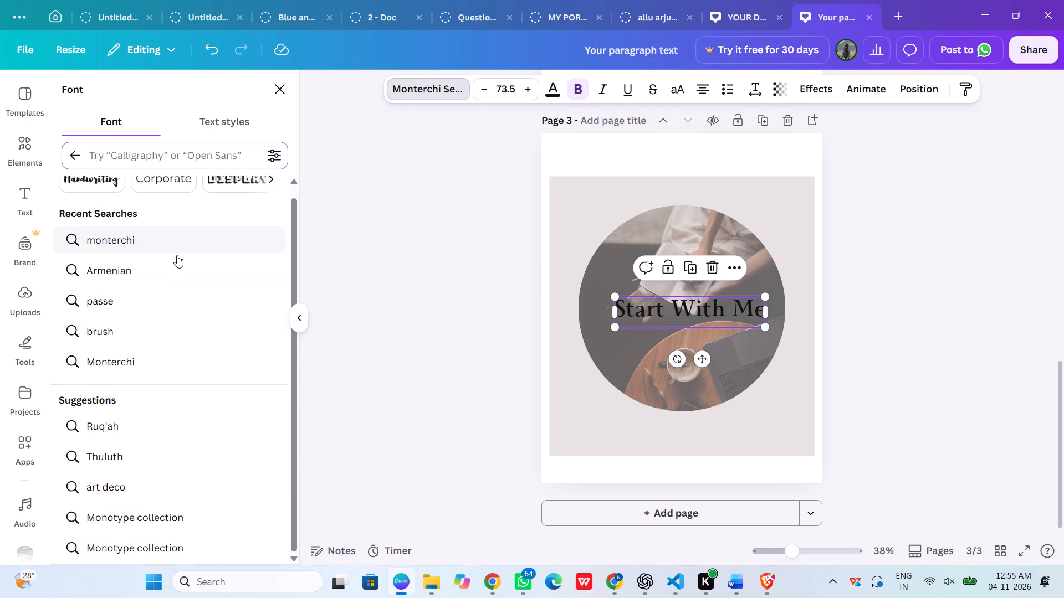
scroll(177, 255, up, 3)
click(268, 191)
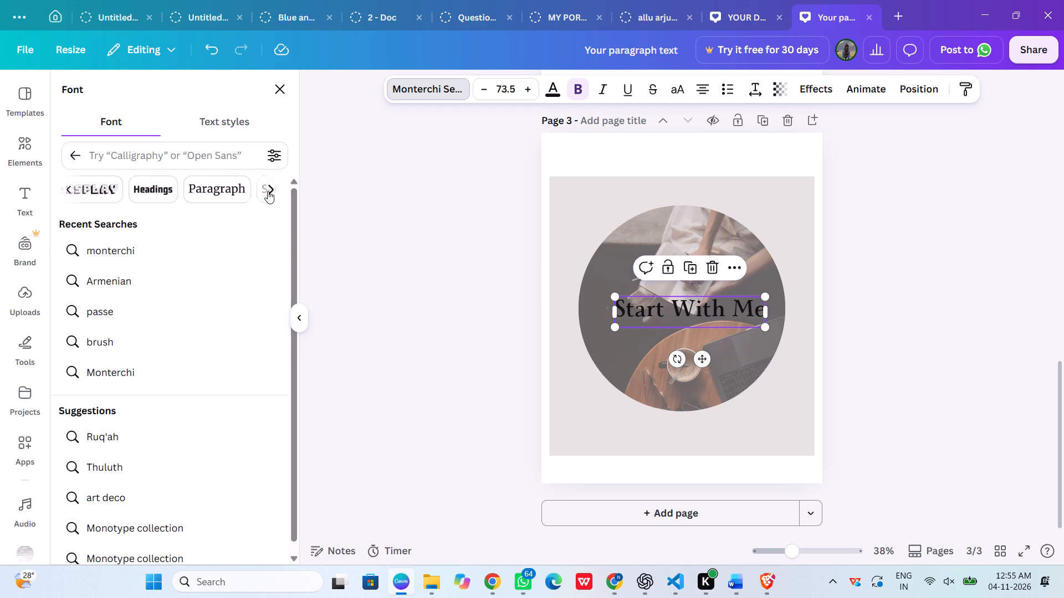
click(268, 191)
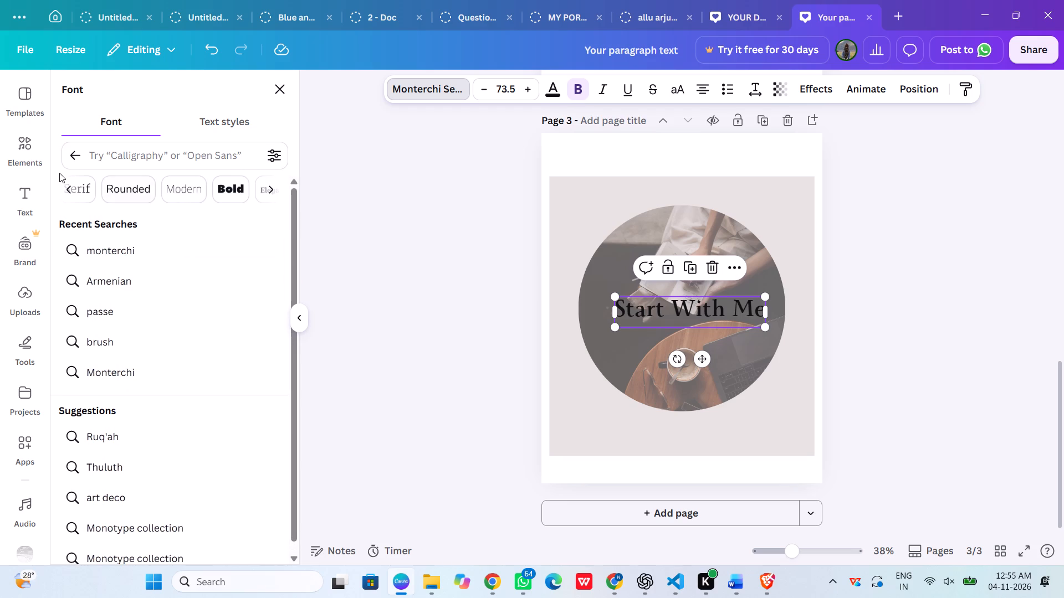
click(71, 190)
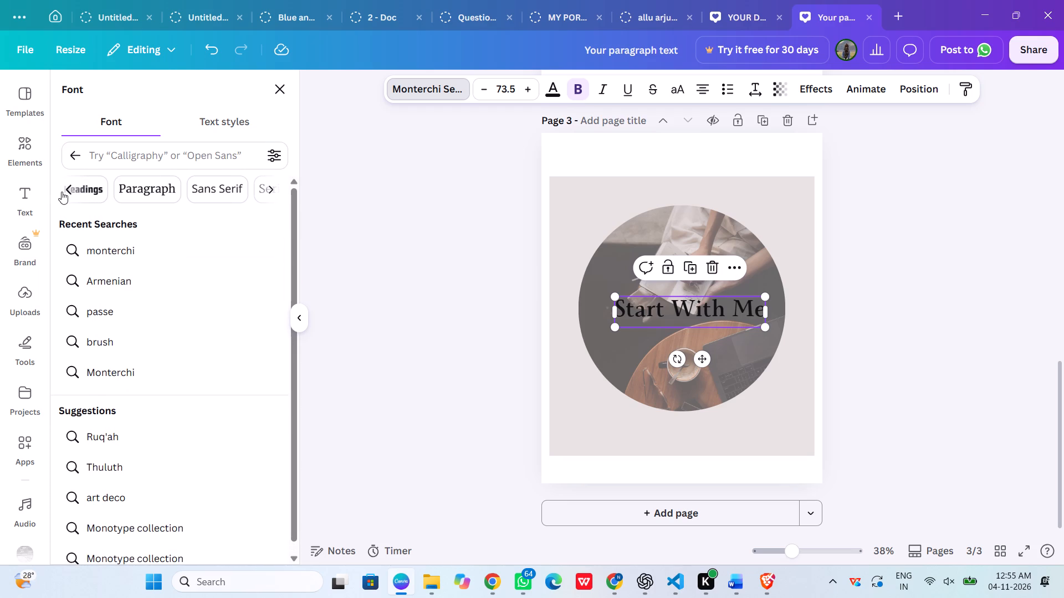
click(64, 192)
click(74, 189)
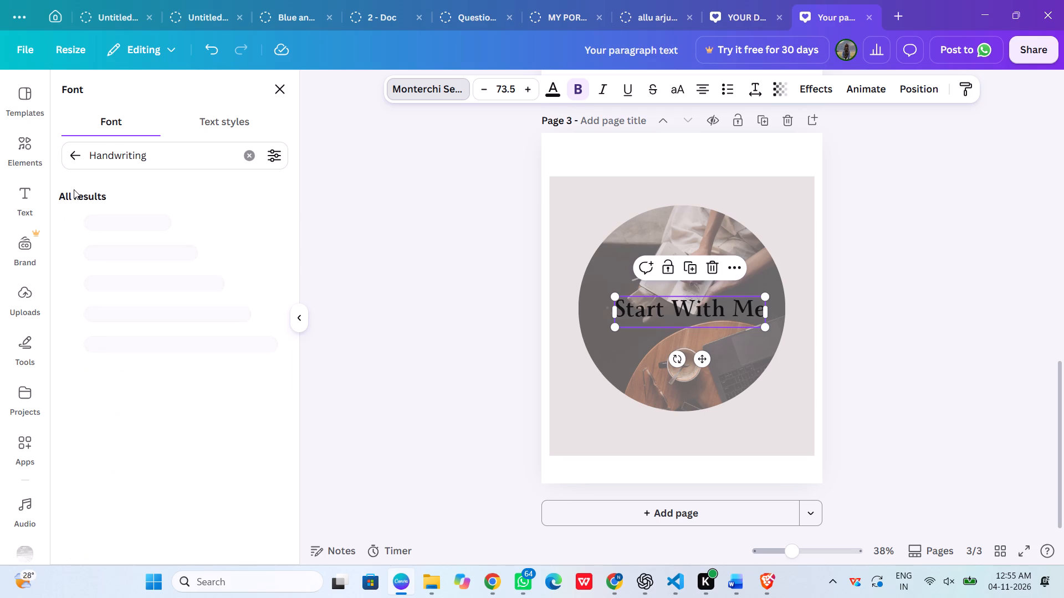
Search the fonts for "calligraphy".
click(244, 155)
text(caligraphy)
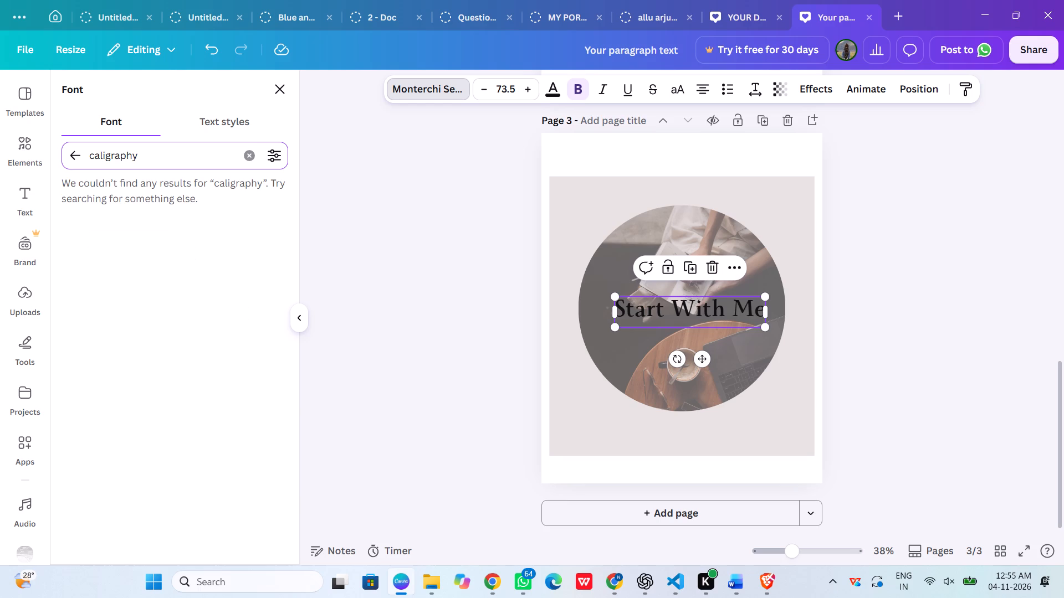
key(BackSpace)
key(BackSpace)
key(BackSpace)
key(BackSpace)
key(BackSpace)
key(BackSpace)
key(BackSpace)
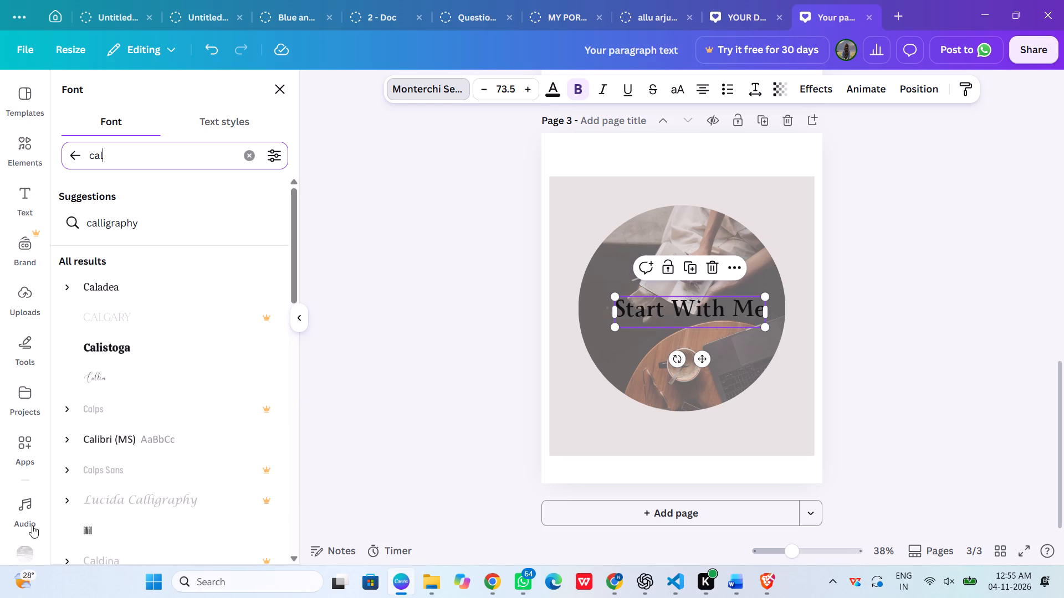
click(135, 221)
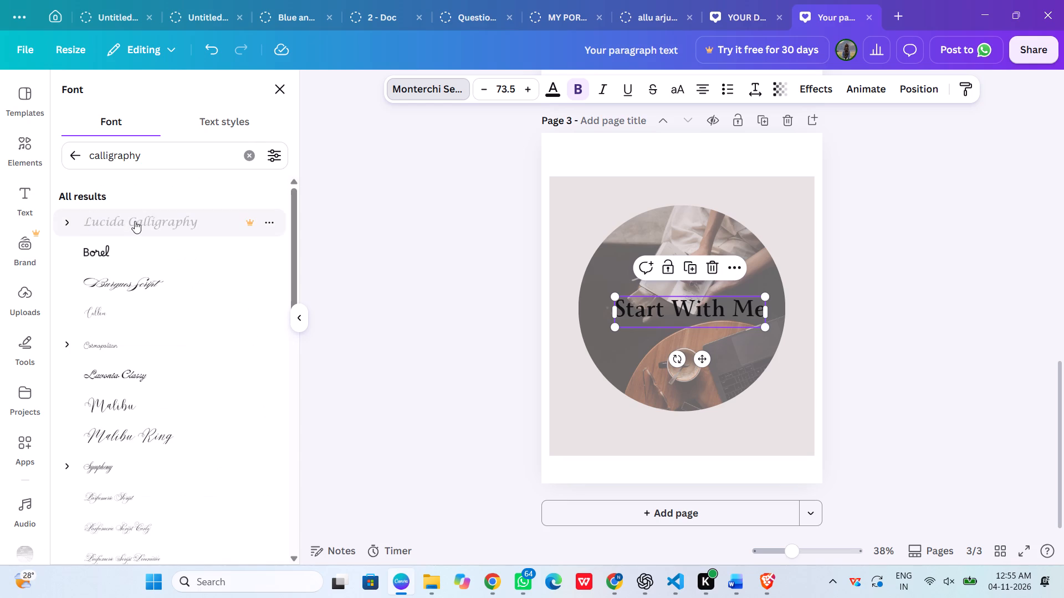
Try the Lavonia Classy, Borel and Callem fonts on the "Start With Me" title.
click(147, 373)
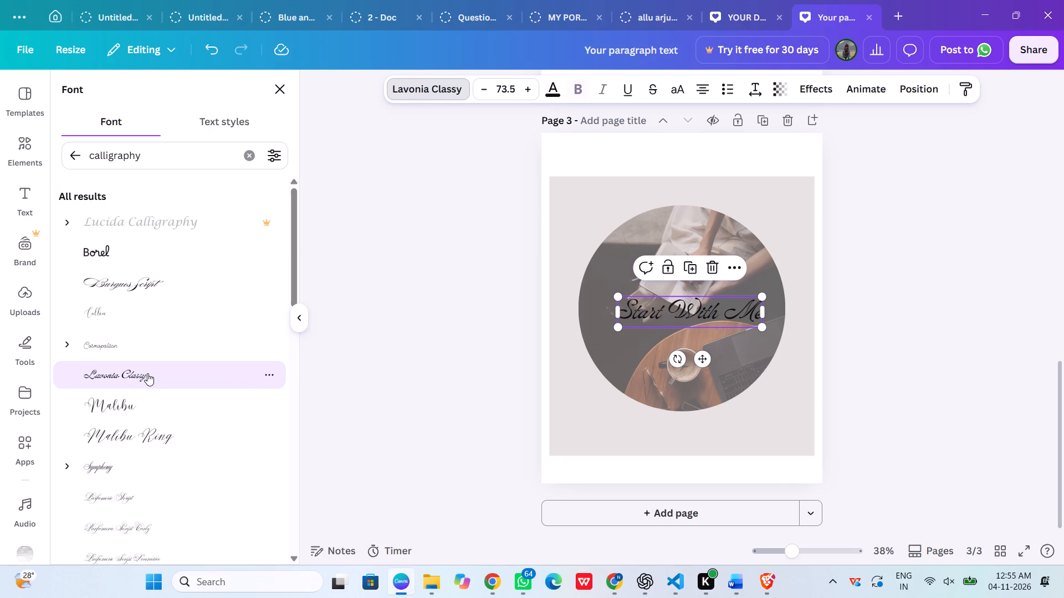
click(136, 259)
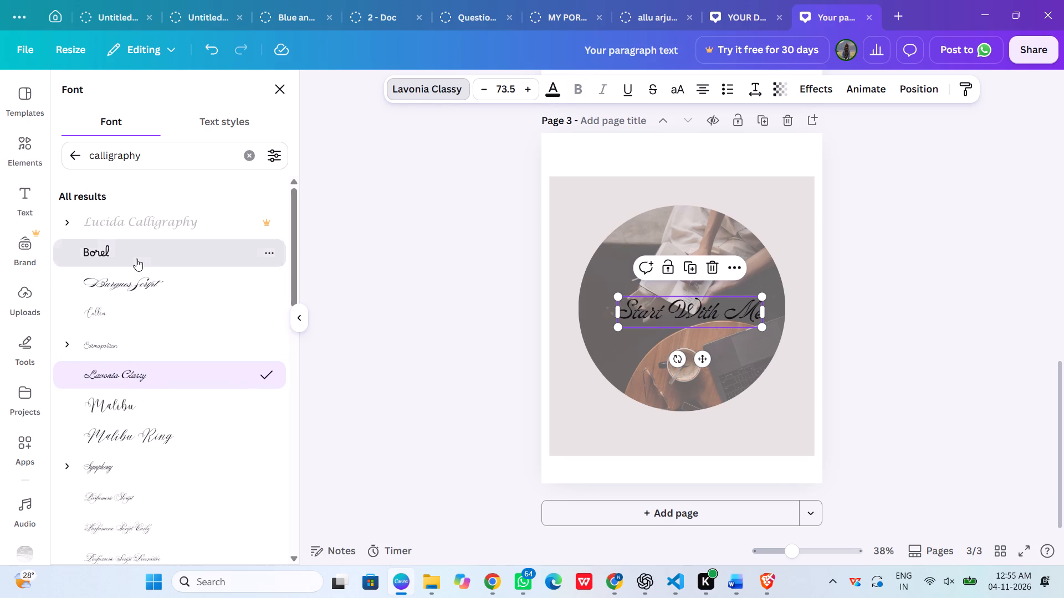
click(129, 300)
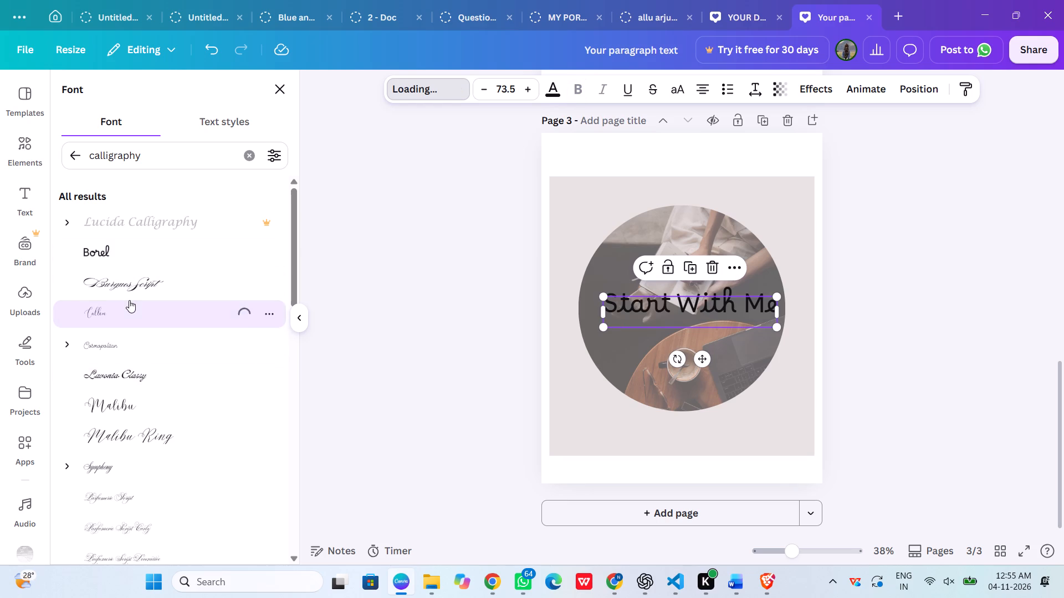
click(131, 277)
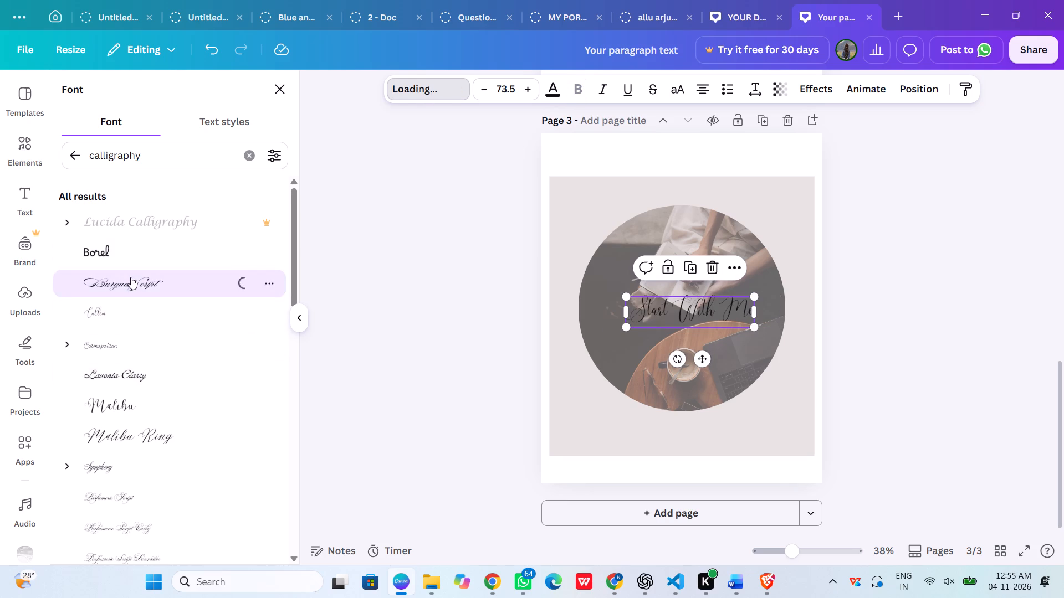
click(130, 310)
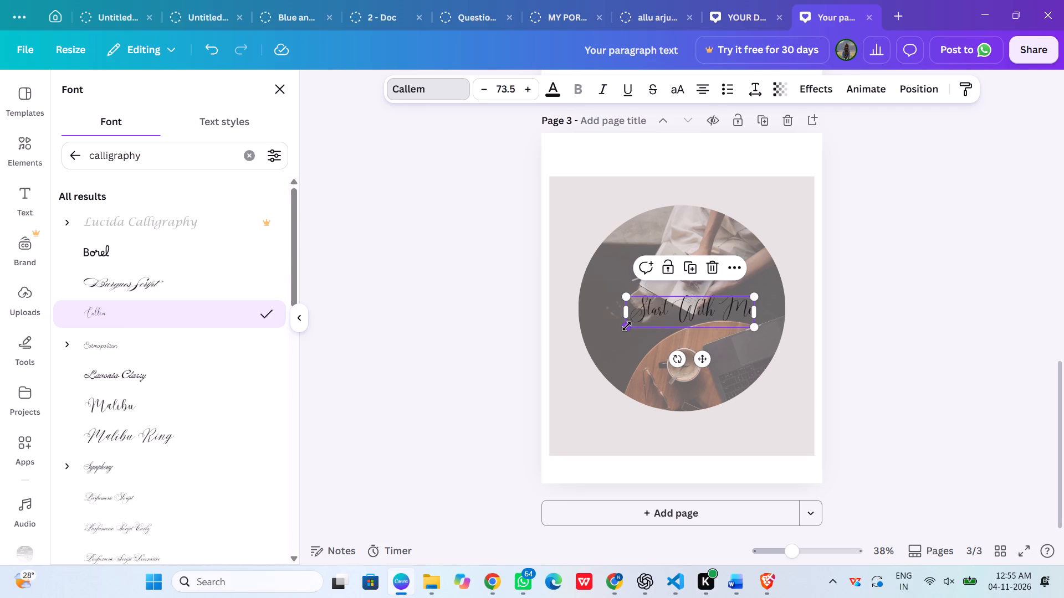
Enlarge the "Start With Me" text to a font size of about 133 and move it back across the circular photo.
shift+drag(626, 326, 550, 444)
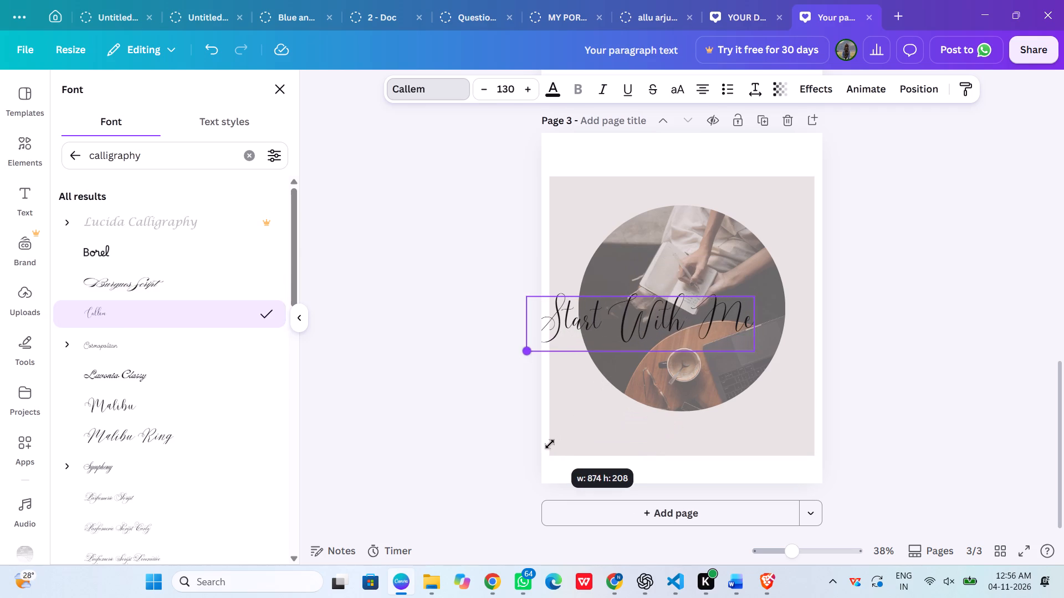
shift+drag(550, 444, 545, 446)
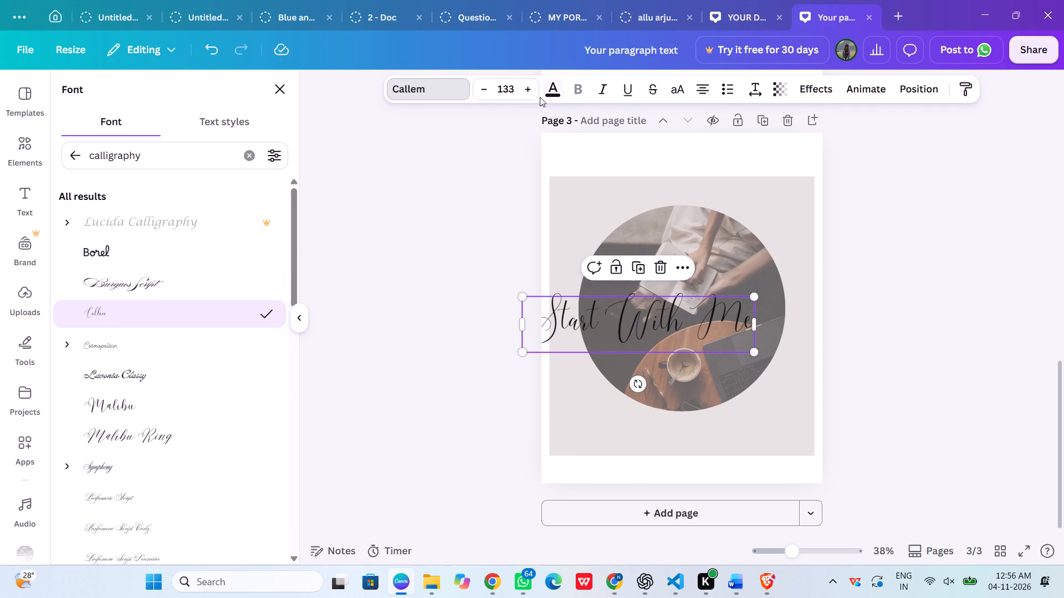
drag(626, 327, 682, 310)
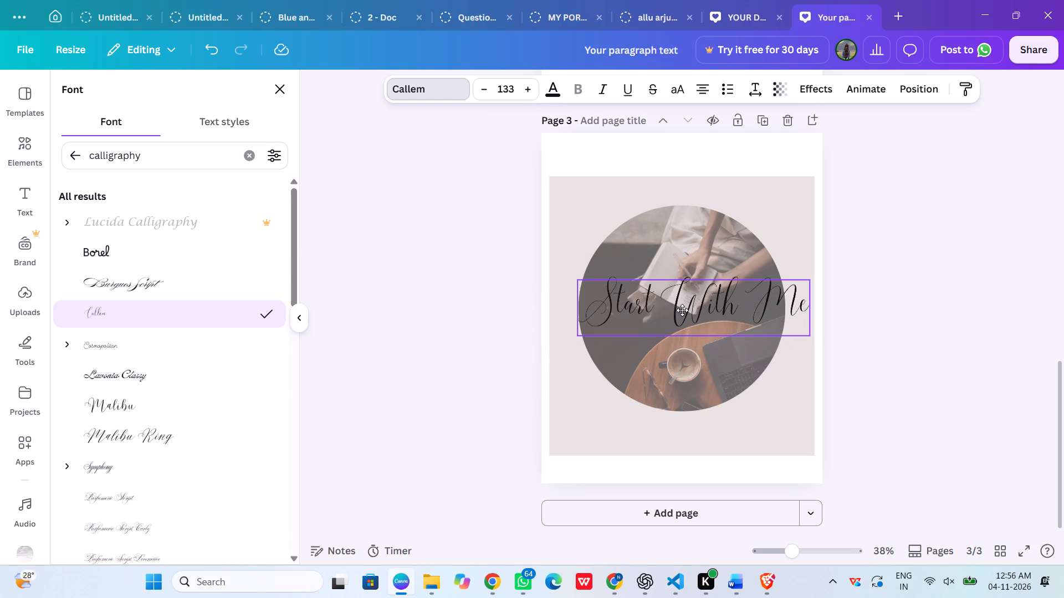
drag(682, 310, 683, 310)
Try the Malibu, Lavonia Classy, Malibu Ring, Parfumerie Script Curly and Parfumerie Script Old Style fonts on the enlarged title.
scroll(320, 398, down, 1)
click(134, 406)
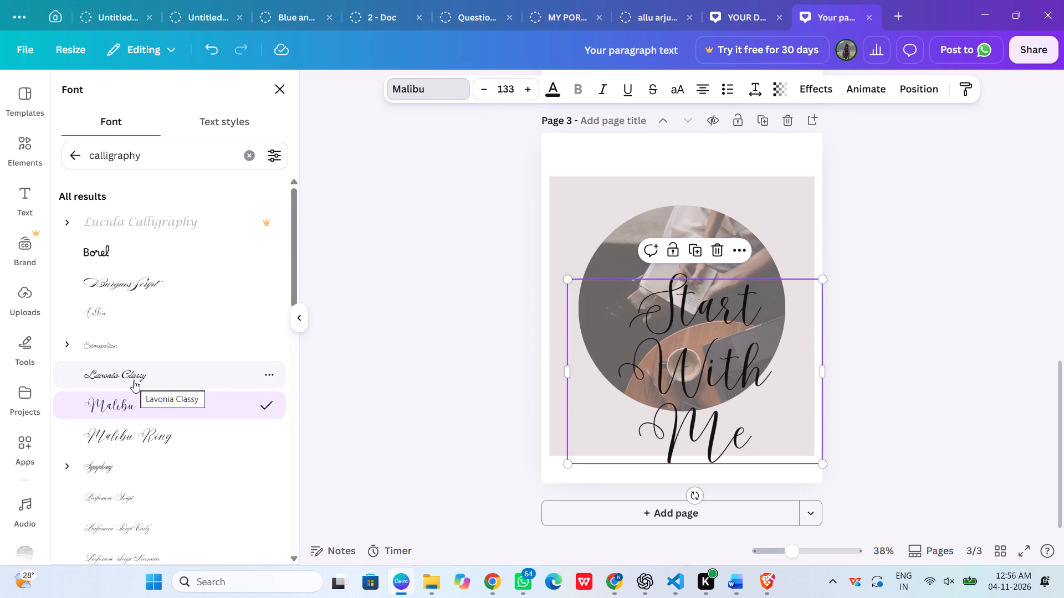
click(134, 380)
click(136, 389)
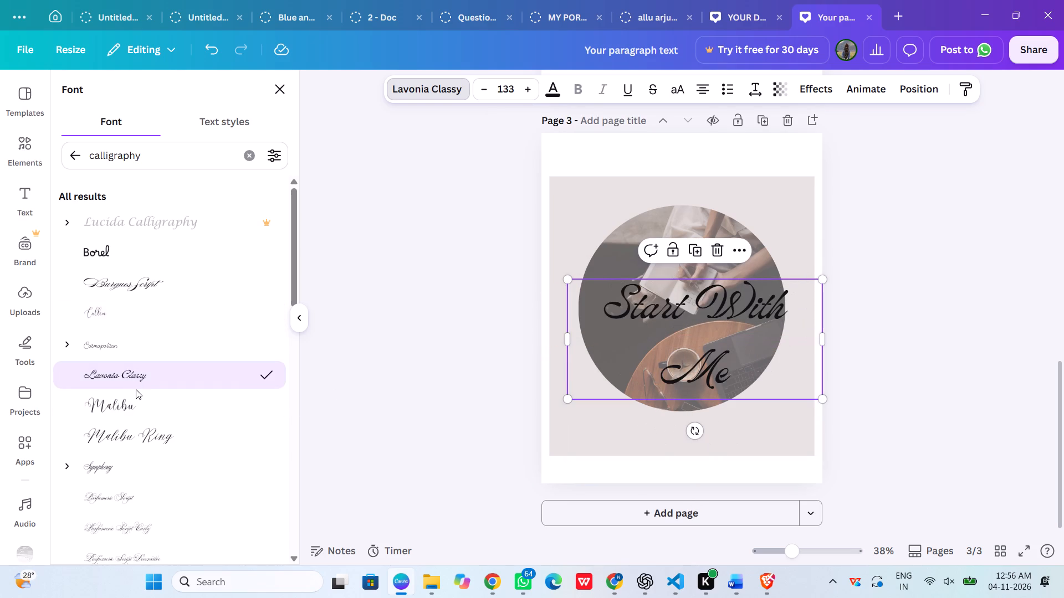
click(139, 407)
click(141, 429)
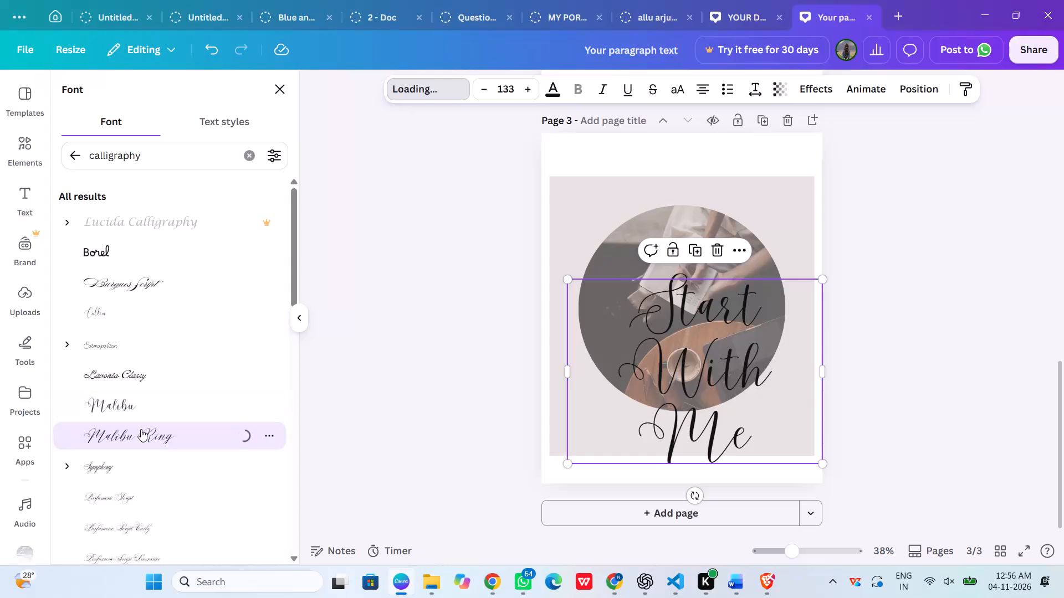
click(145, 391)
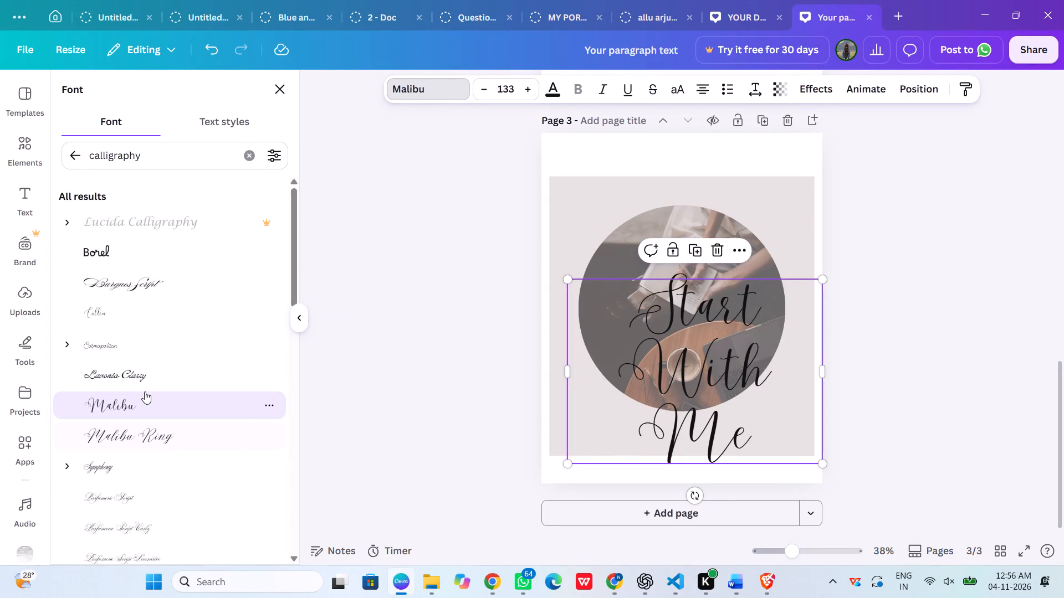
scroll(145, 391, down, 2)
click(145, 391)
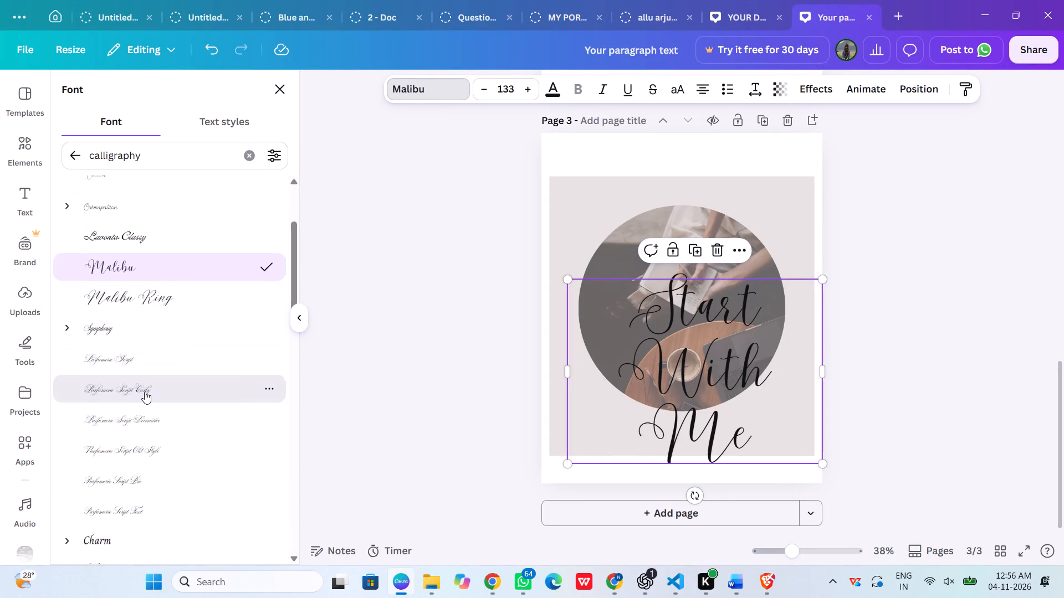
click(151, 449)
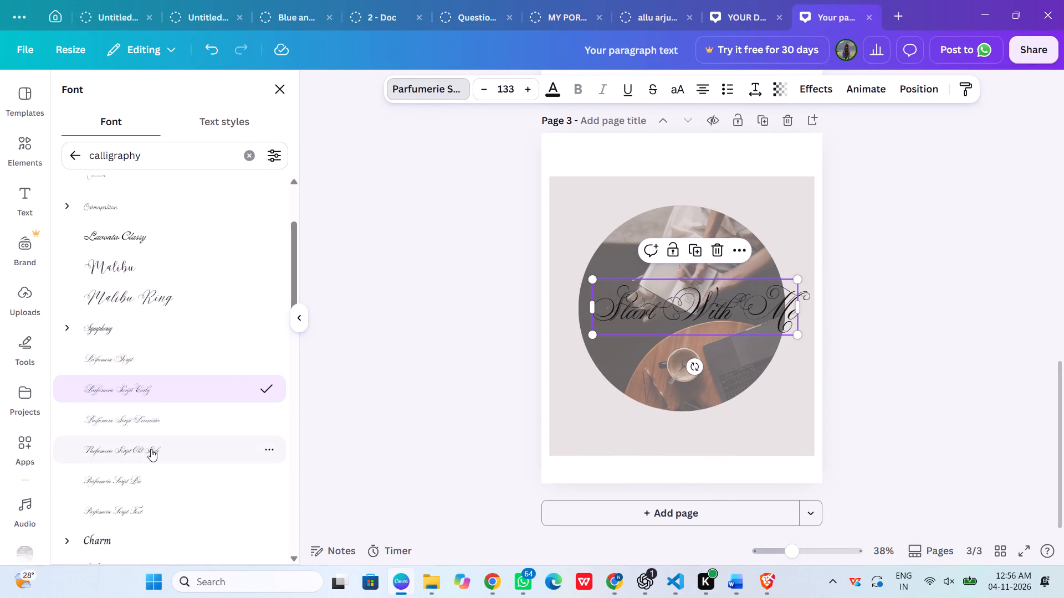
Change the "Start With Me" title's font to Charm.
scroll(151, 449, down, 2)
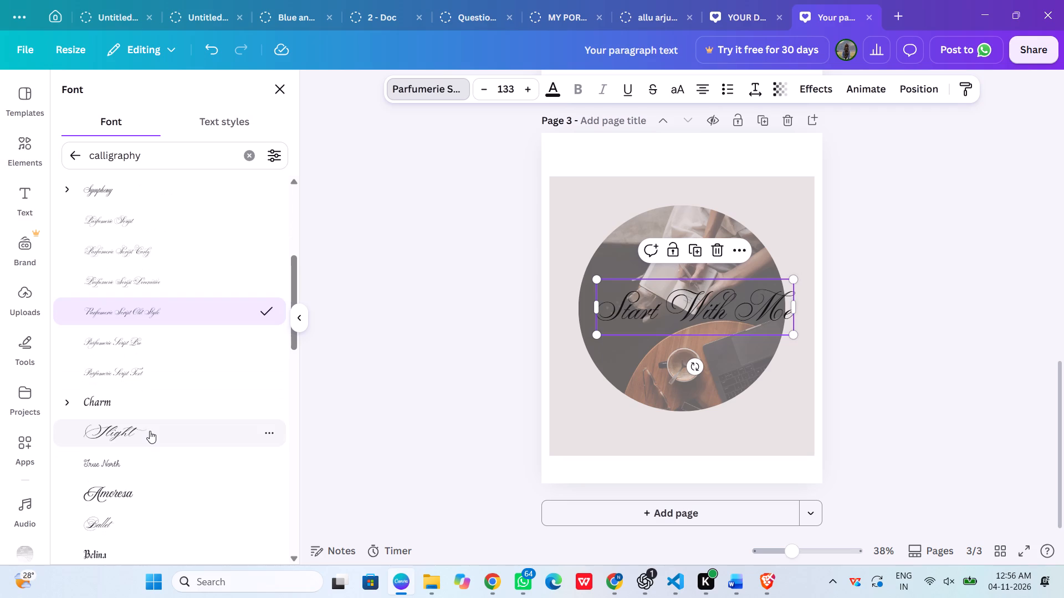
click(150, 431)
click(146, 408)
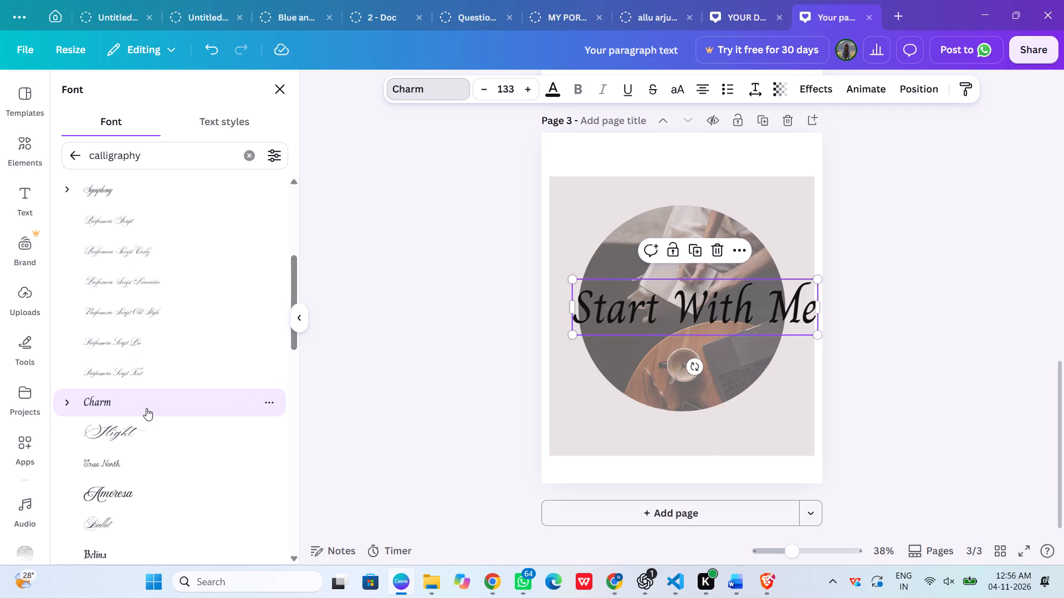
Try other calligraphy fonts such as True North on the "Start With Me" title and set it to Amoresa.
scroll(146, 408, down, 2)
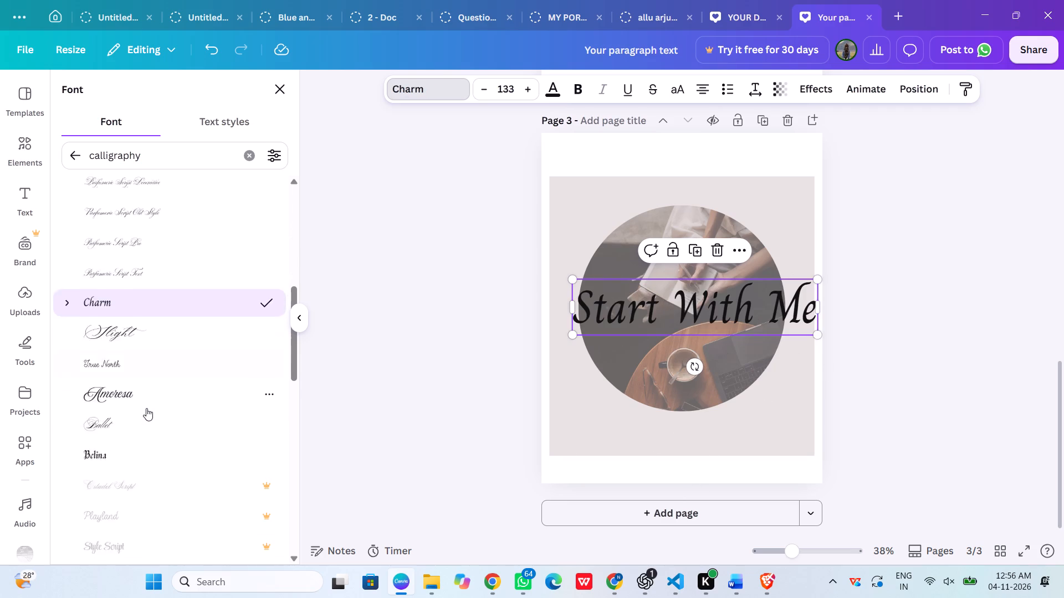
click(144, 364)
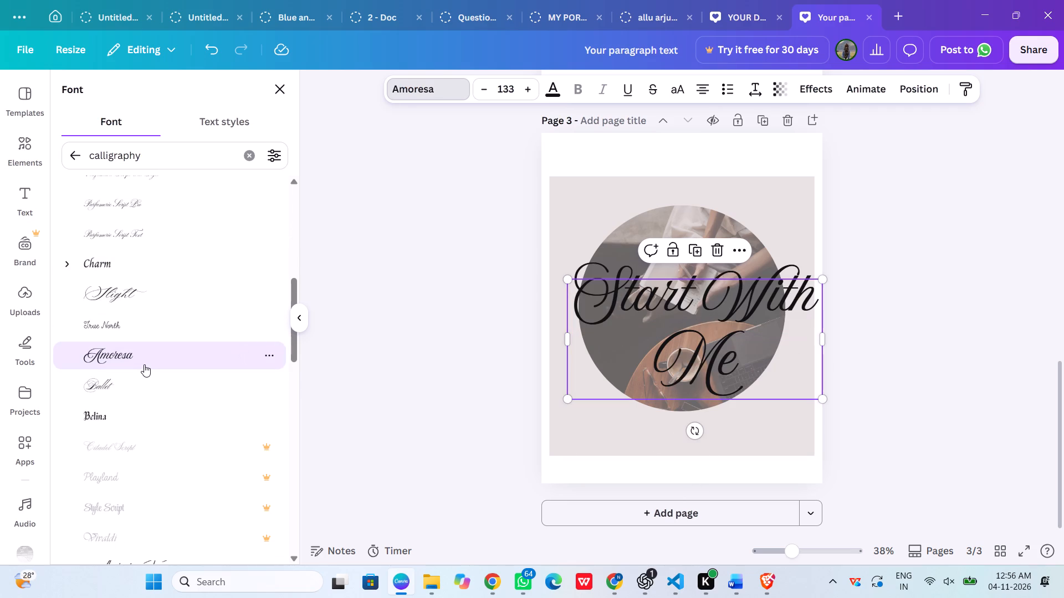
scroll(144, 364, down, 1)
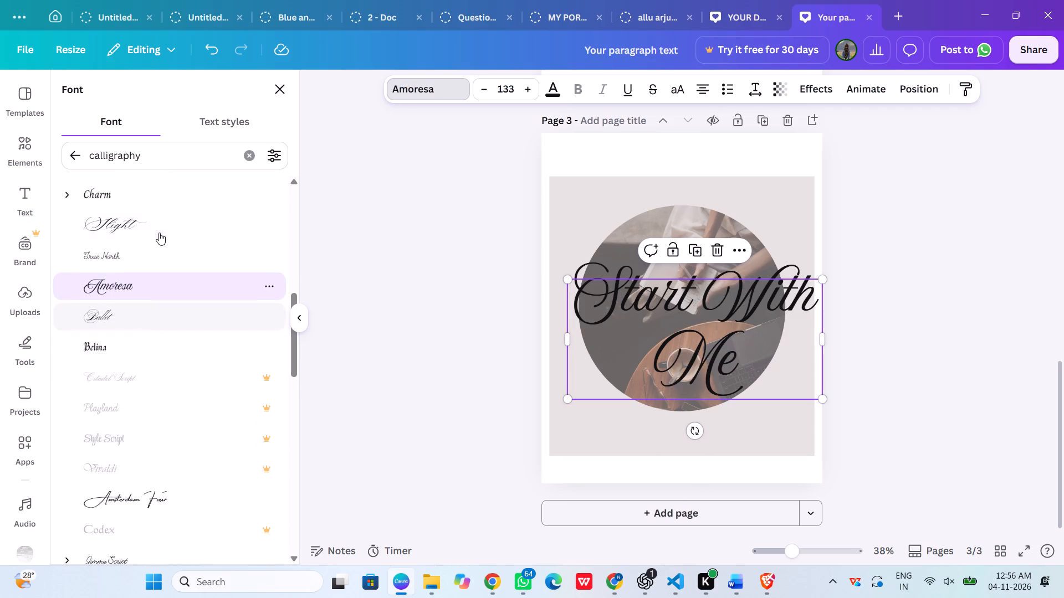
click(157, 229)
click(157, 248)
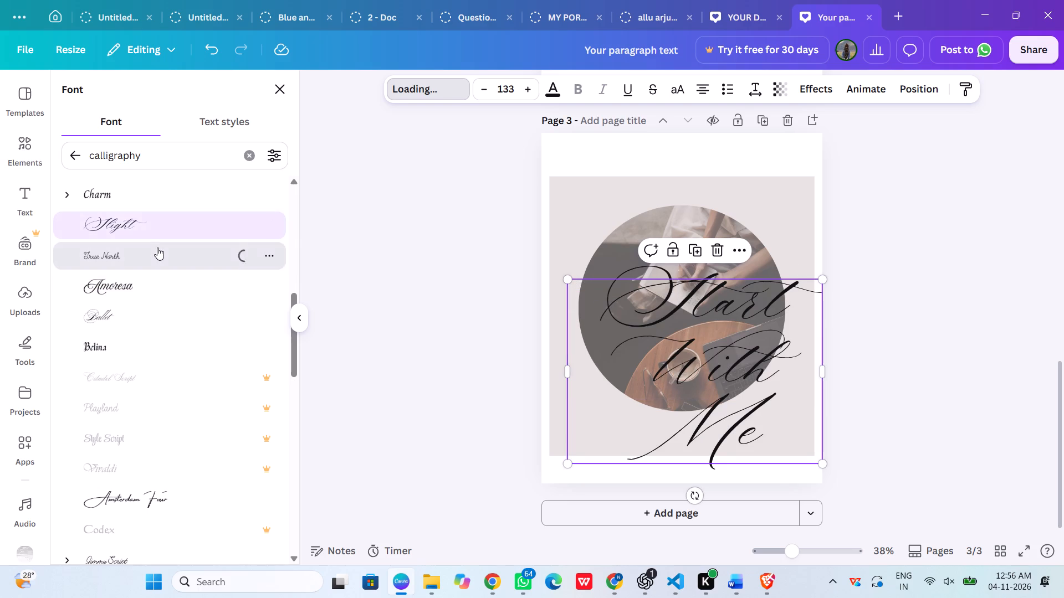
click(156, 291)
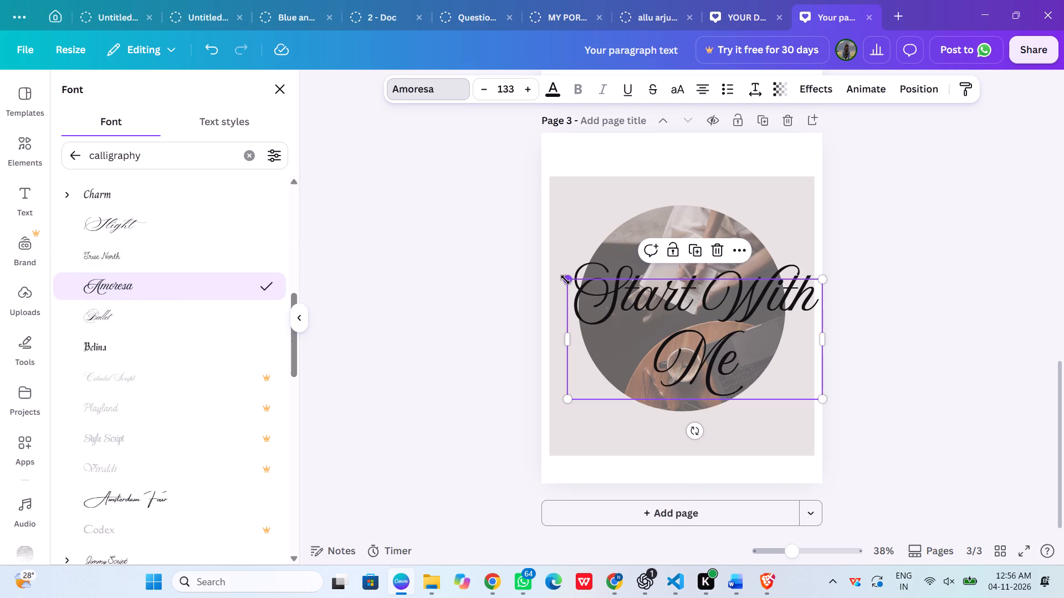
Shrink the "Start With Me" title to a font size of about 80.6 and centre it over the circular photo.
shift+drag(565, 280, 643, 304)
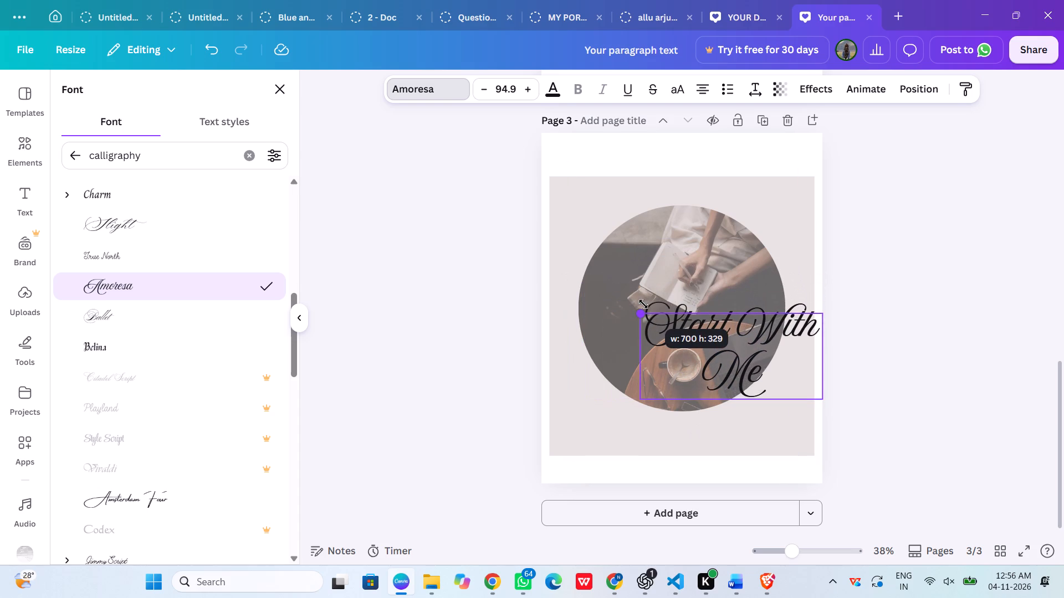
shift+drag(643, 304, 671, 317)
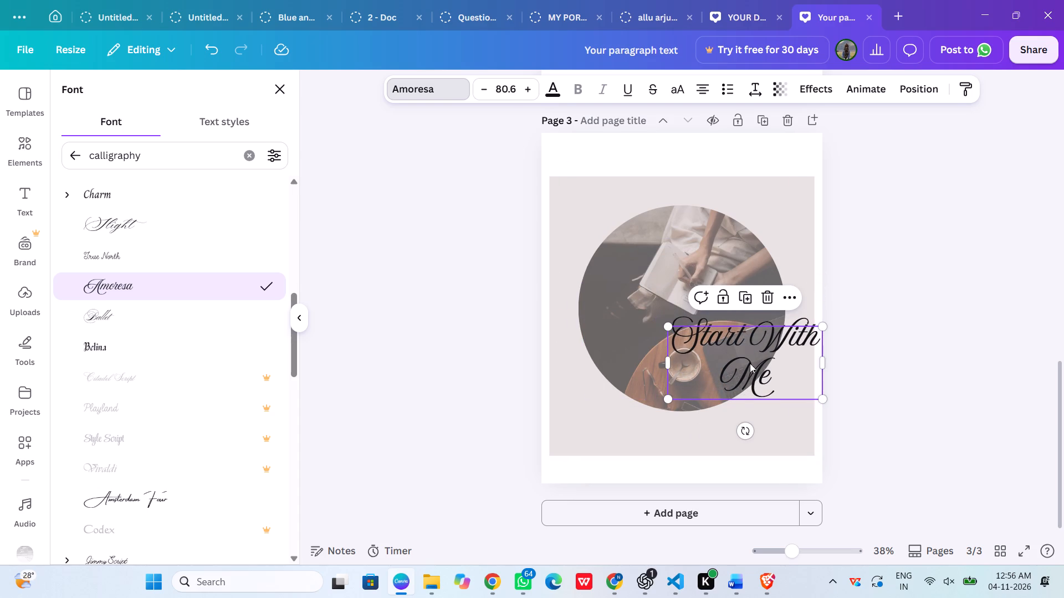
drag(750, 367, 686, 314)
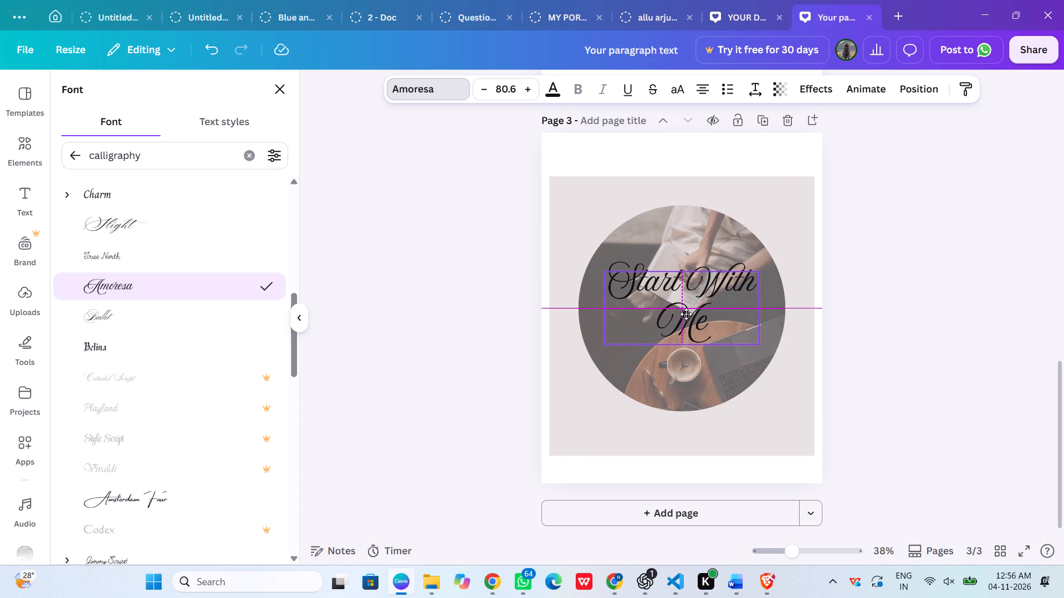
drag(686, 314, 686, 313)
click(850, 308)
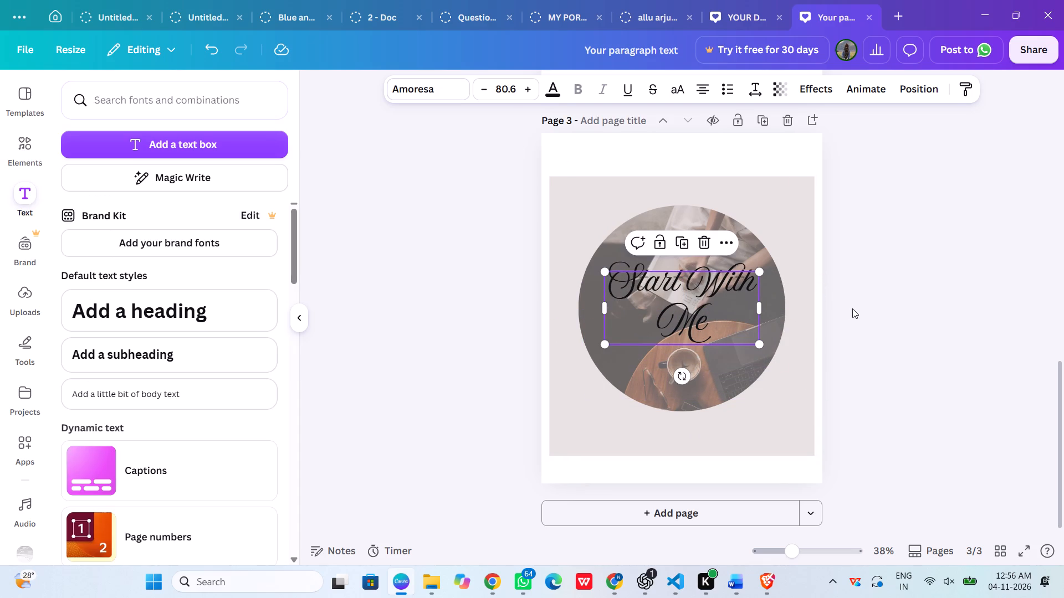
click(914, 302)
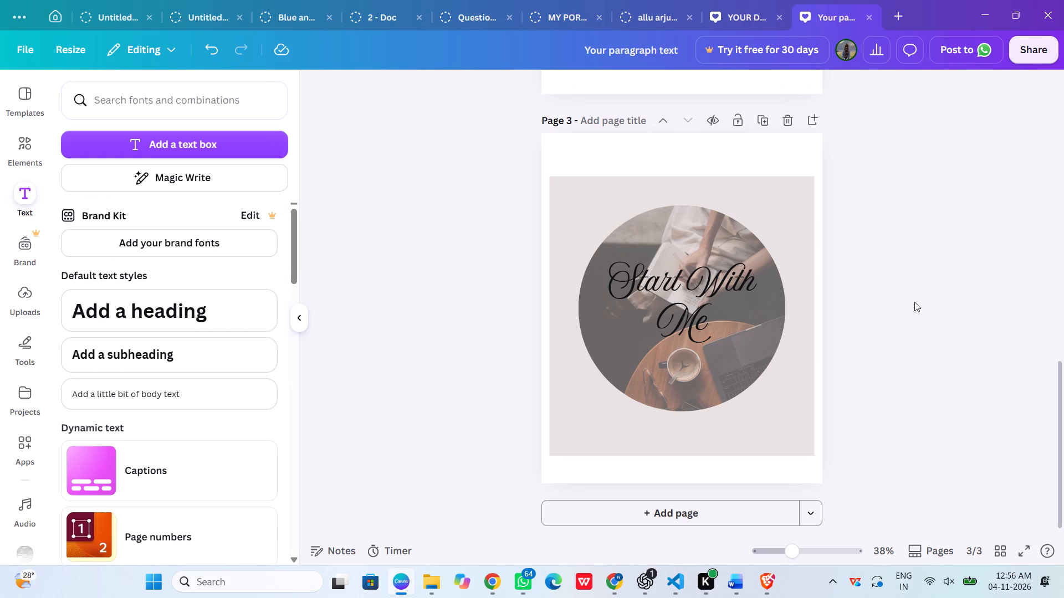
Change the colour of the square overlay on page 1 to black.
scroll(917, 359, up, 3)
scroll(682, 306, up, 6)
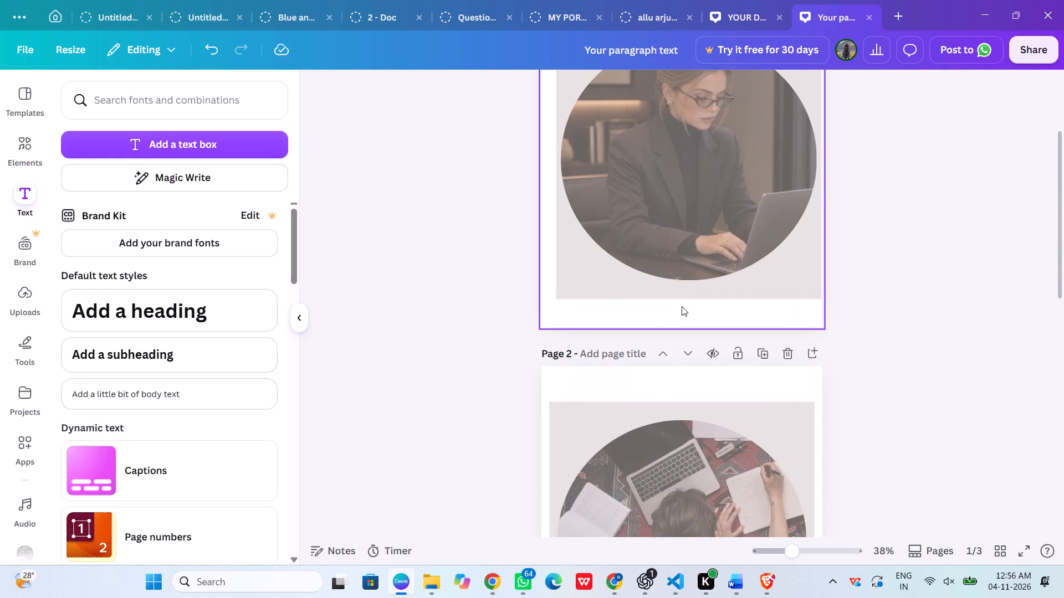
scroll(682, 306, down, 1)
scroll(682, 306, up, 4)
click(682, 306)
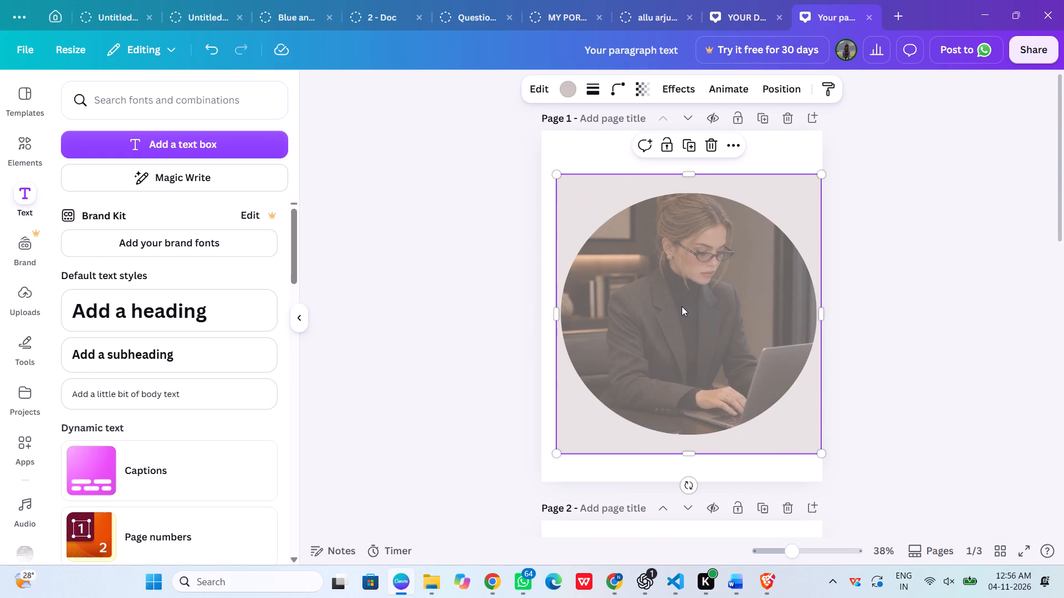
click(567, 77)
click(564, 85)
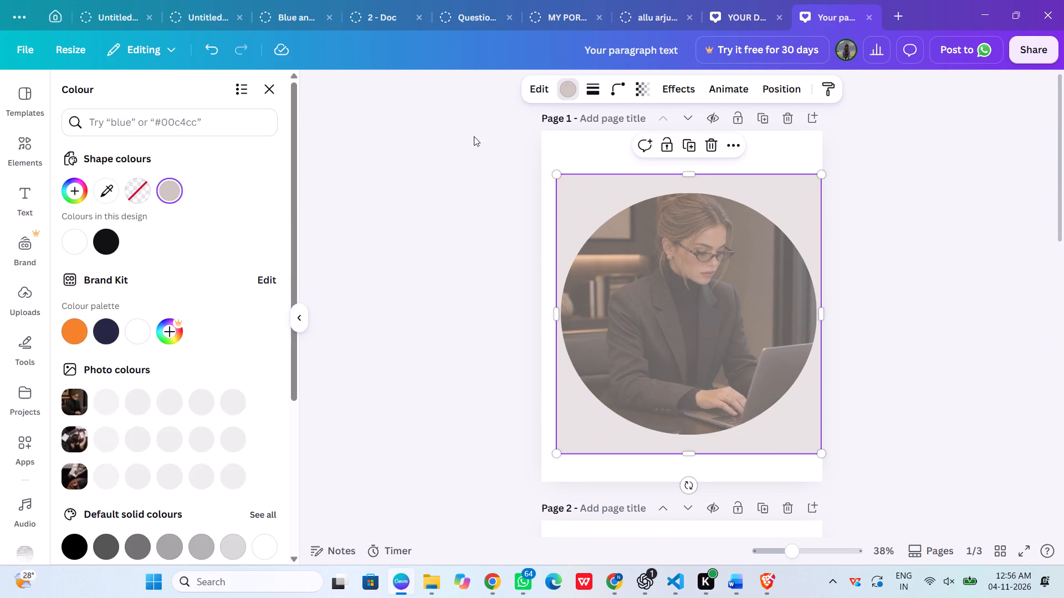
click(106, 241)
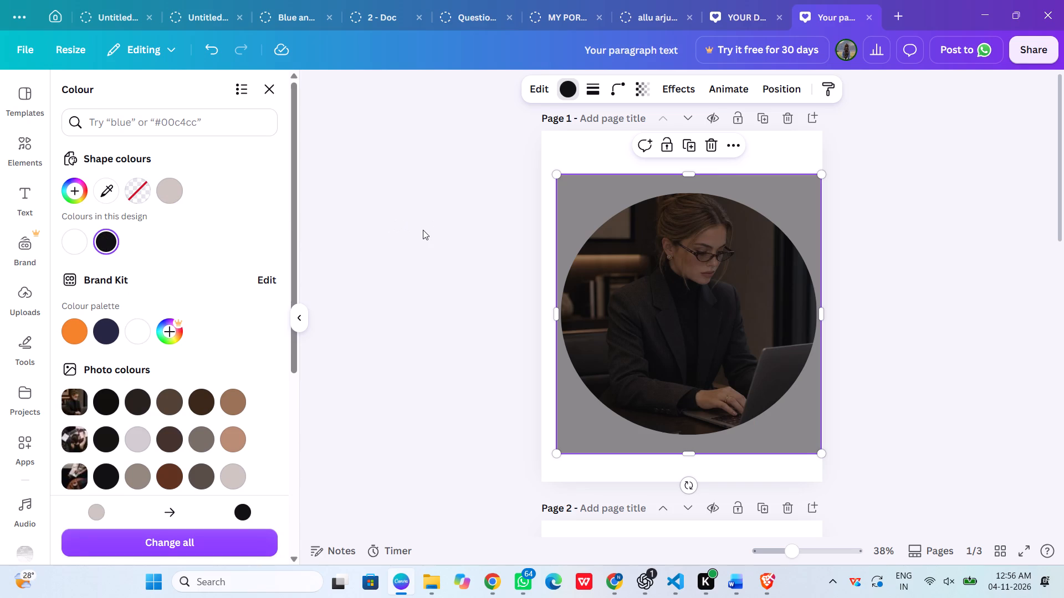
click(423, 230)
Copy the "Start With Me" title from page 3 and paste it onto page 1.
scroll(423, 230, down, 10)
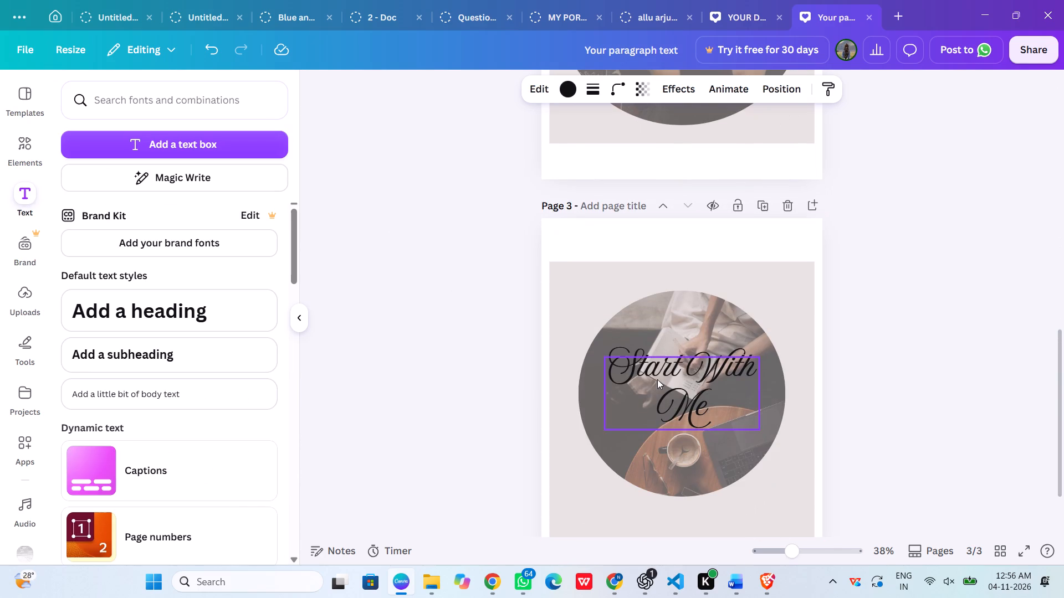
click(688, 363)
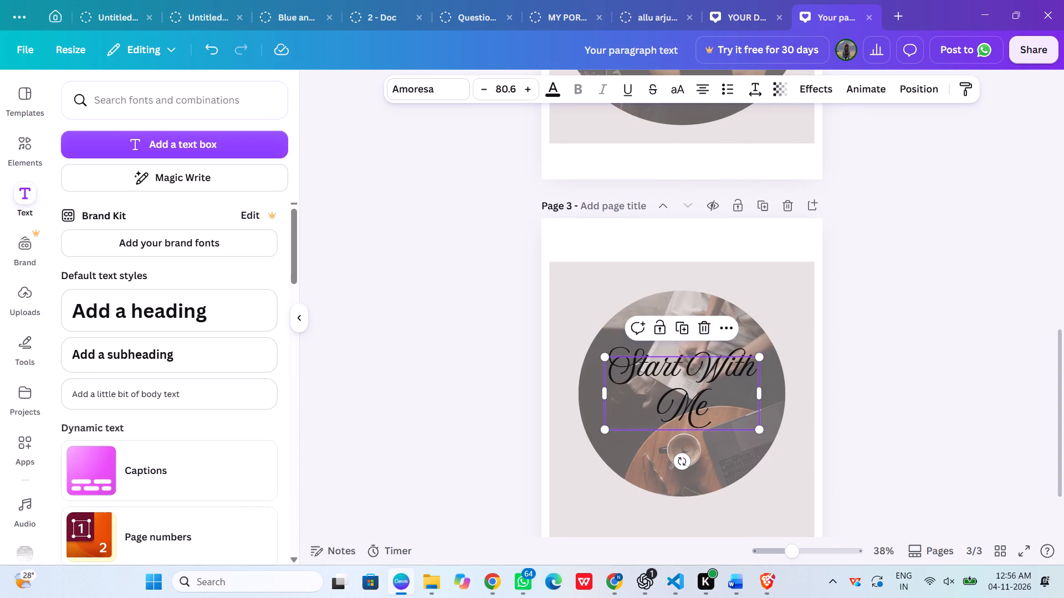
key(ctrl+c)
scroll(611, 327, up, 8)
click(635, 184)
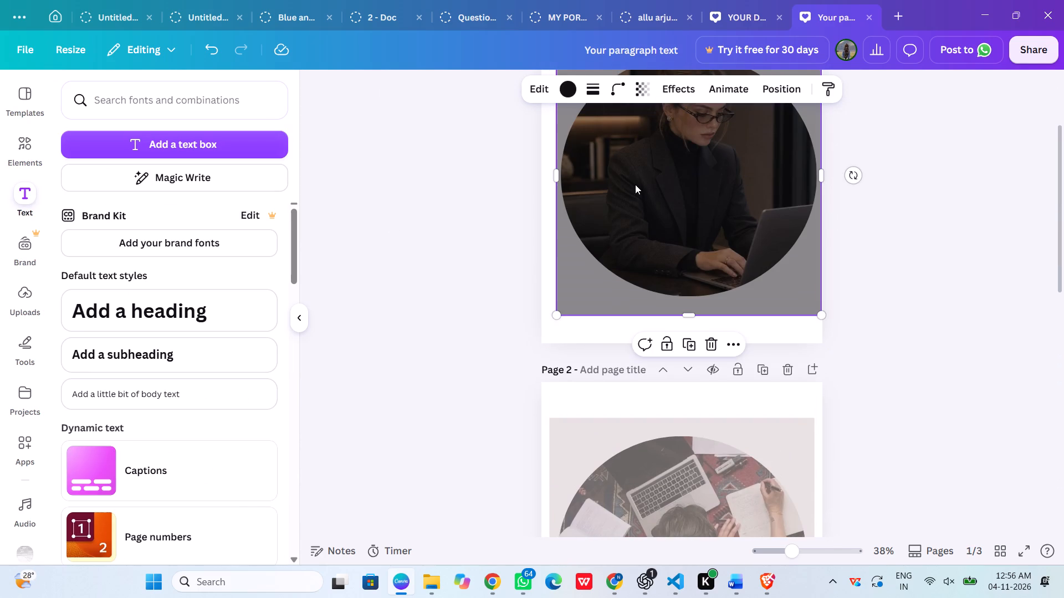
key(ctrl+v)
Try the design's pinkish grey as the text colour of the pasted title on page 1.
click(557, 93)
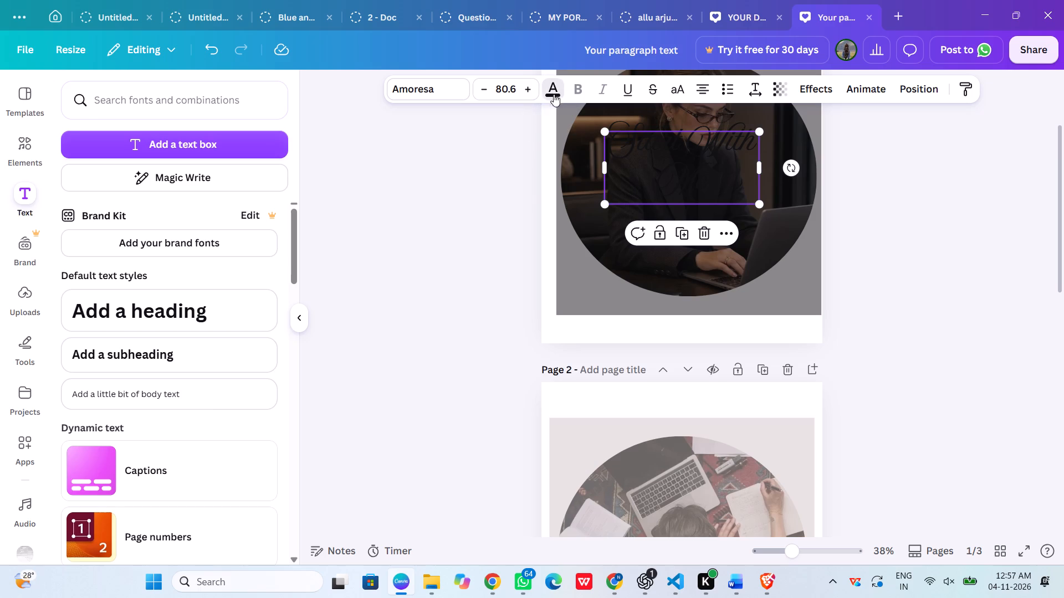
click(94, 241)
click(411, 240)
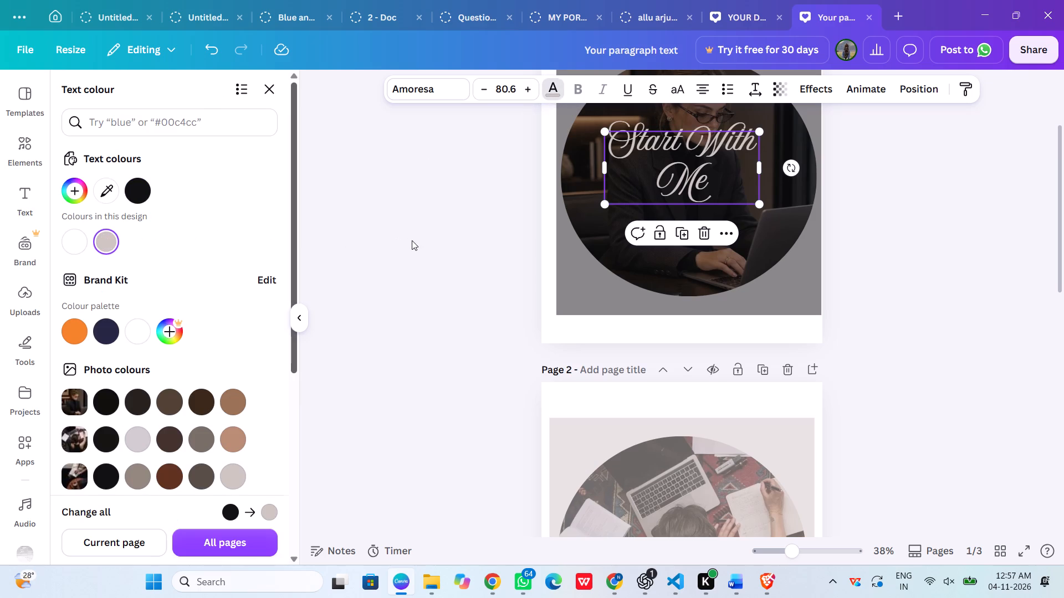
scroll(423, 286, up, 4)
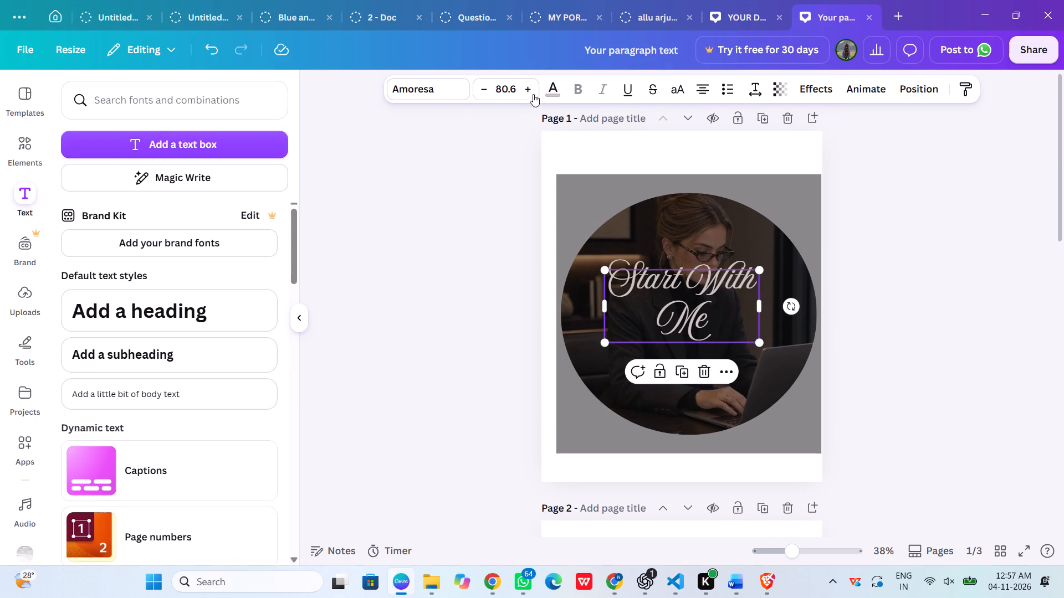
Set the text colour of the "Start With Me" title on page 1 to white.
click(549, 87)
scroll(48, 358, down, 3)
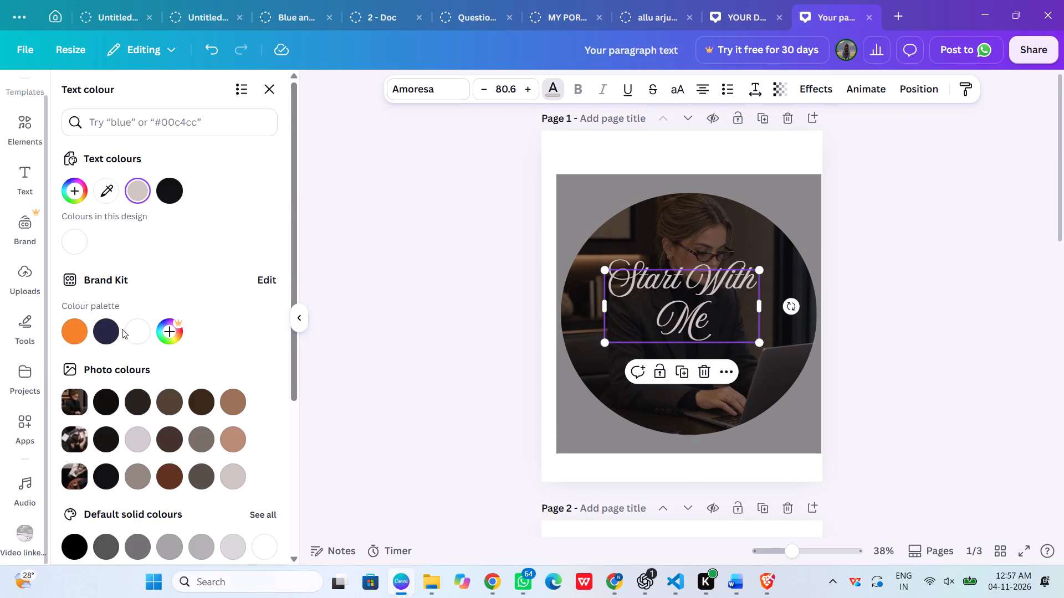
click(139, 334)
click(446, 289)
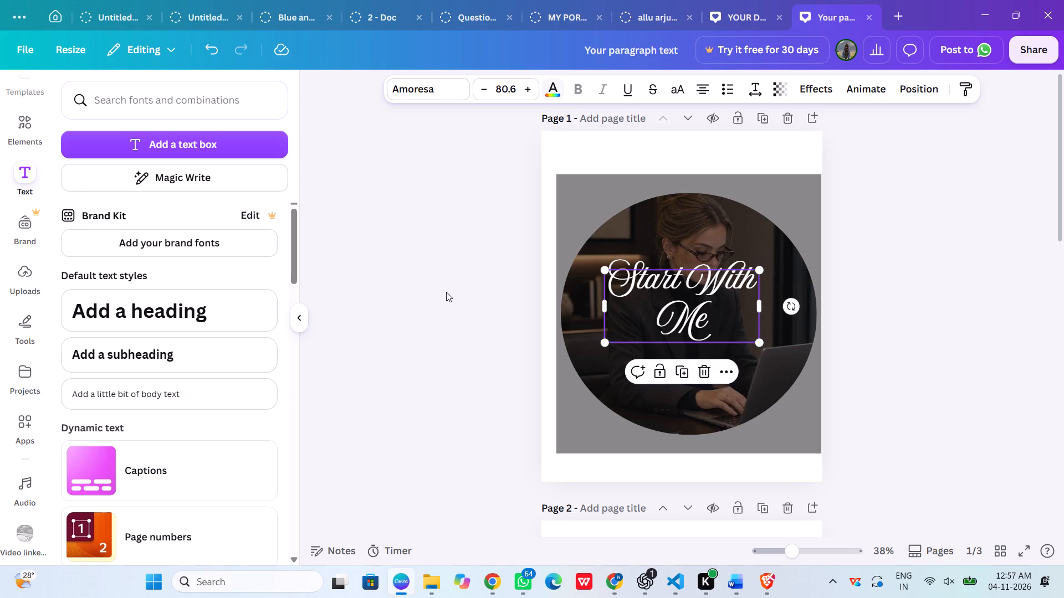
click(446, 292)
Clear the centre of page 3 by moving the overlay to the lower-left edge, the title to the bottom and the round photo to the upper left.
scroll(1063, 283, down, 8)
scroll(1063, 300, up, 1)
scroll(1063, 300, down, 6)
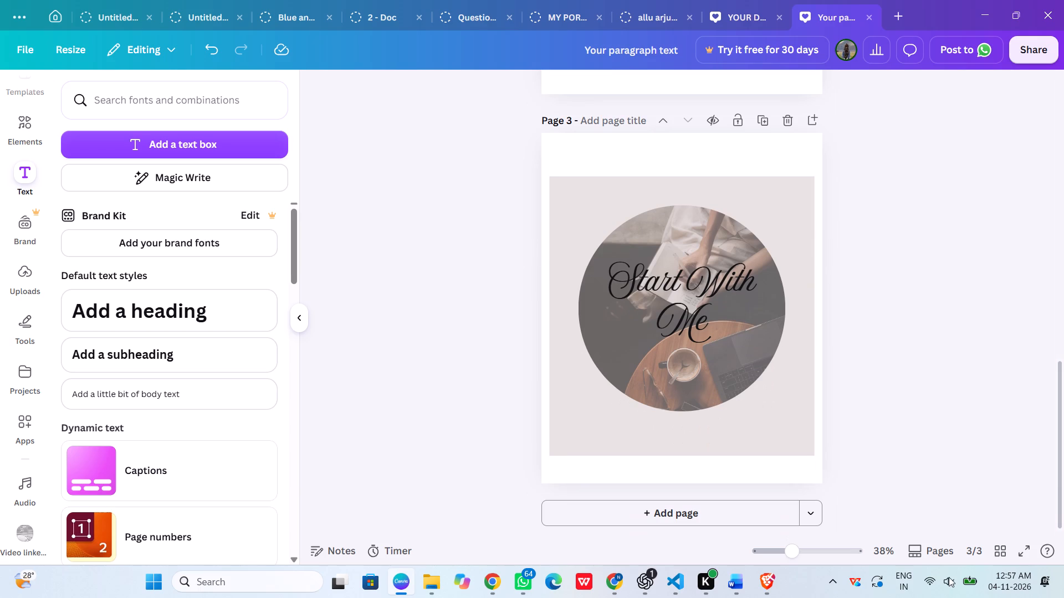
drag(725, 354, 475, 461)
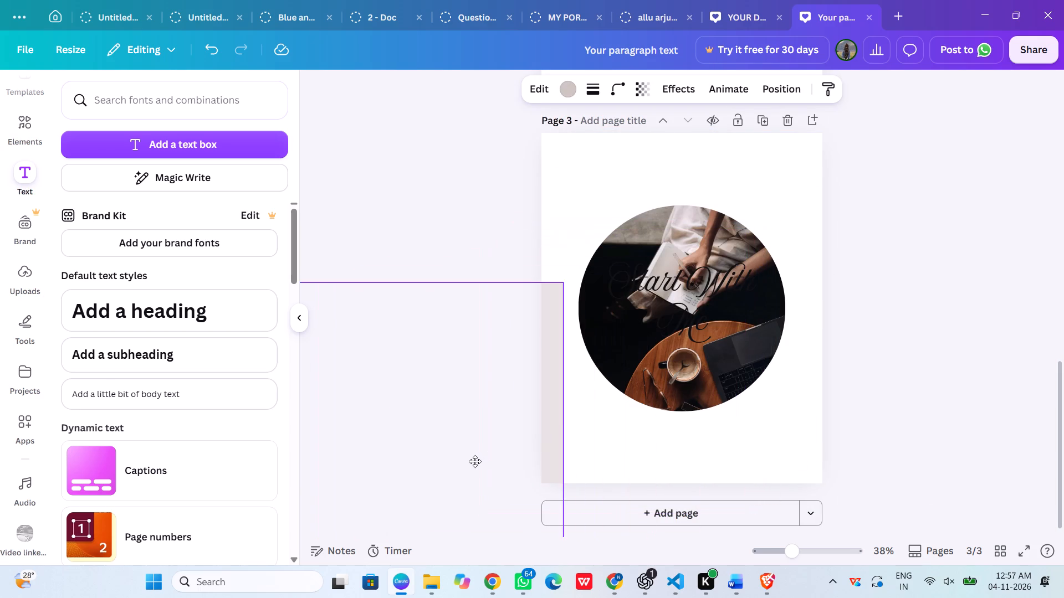
drag(475, 461, 475, 458)
drag(718, 283, 751, 471)
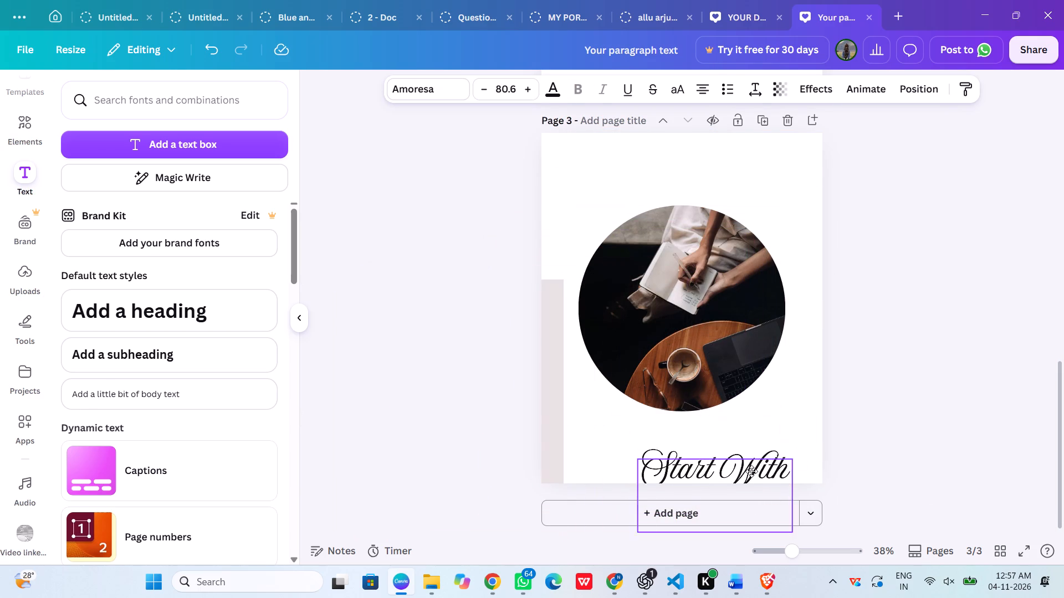
drag(751, 471, 725, 430)
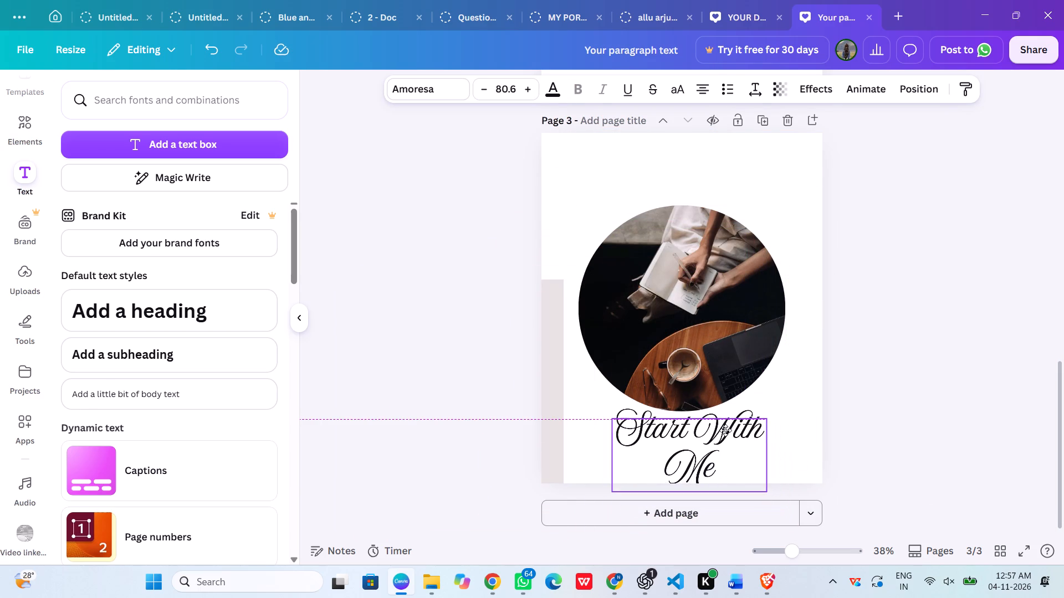
drag(725, 430, 723, 425)
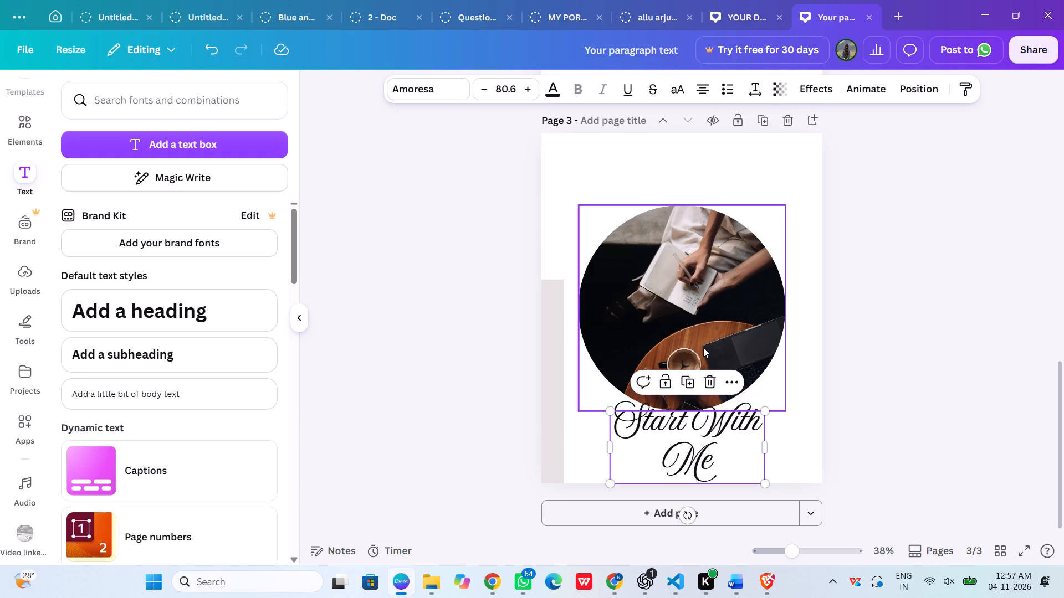
click(709, 311)
drag(705, 309, 632, 172)
click(390, 278)
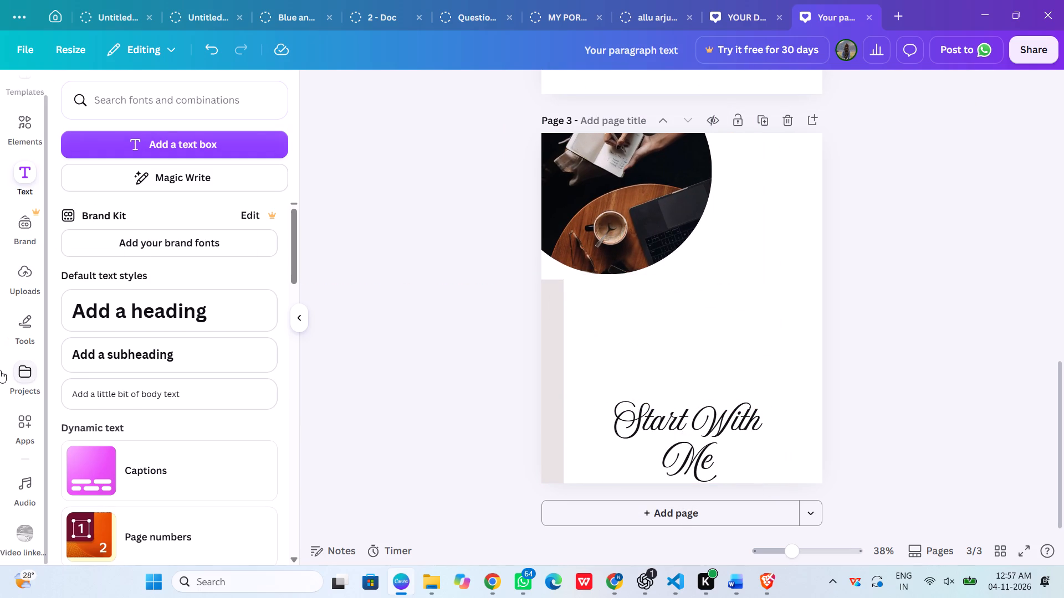
Add the recently used circular photo frame to the centre of page 3.
scroll(0, 370, down, 7)
click(38, 135)
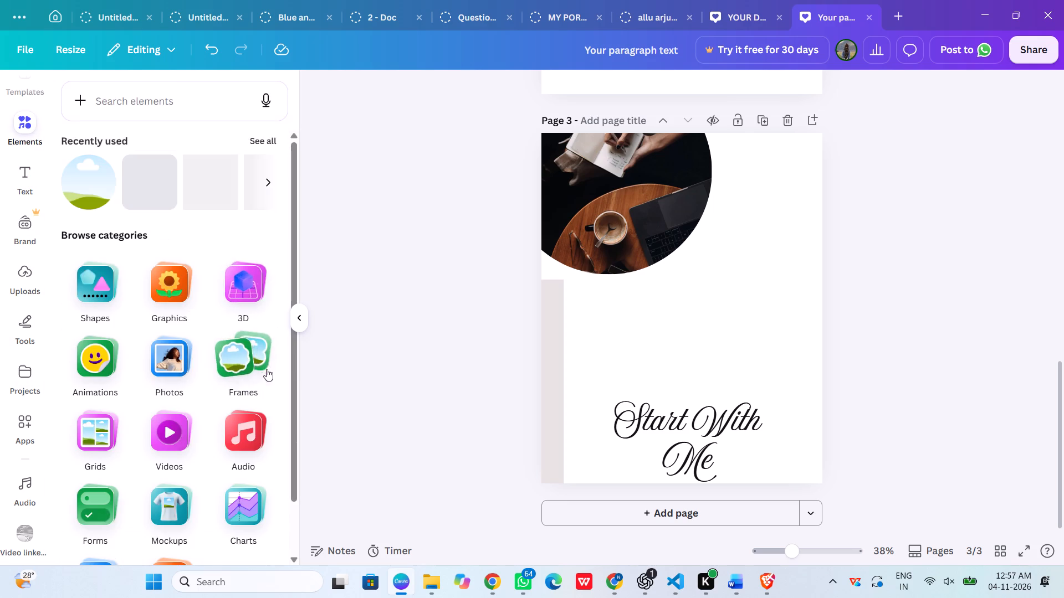
click(266, 372)
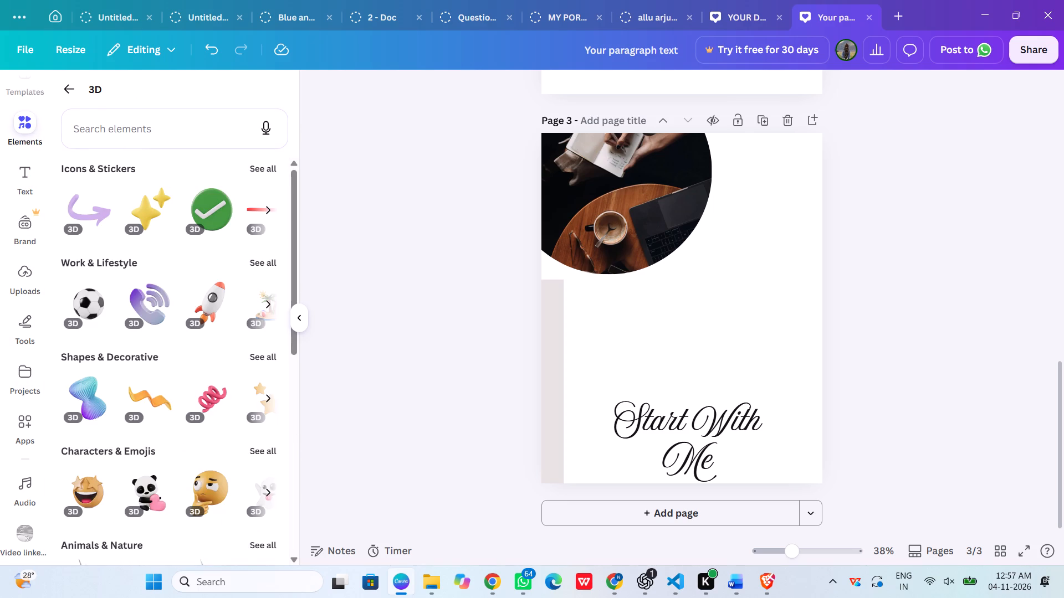
click(70, 91)
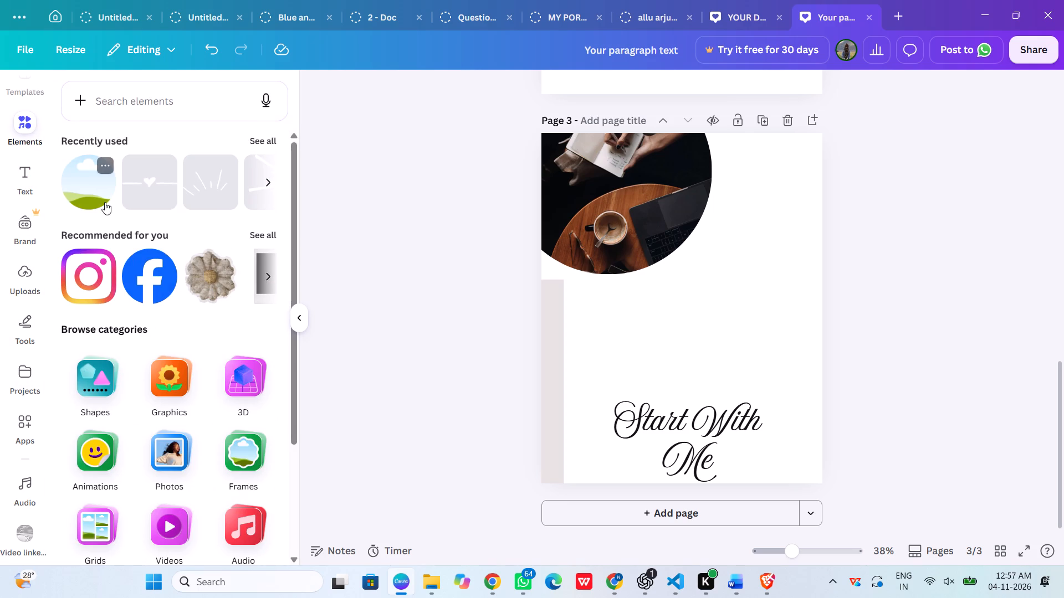
click(105, 202)
click(930, 231)
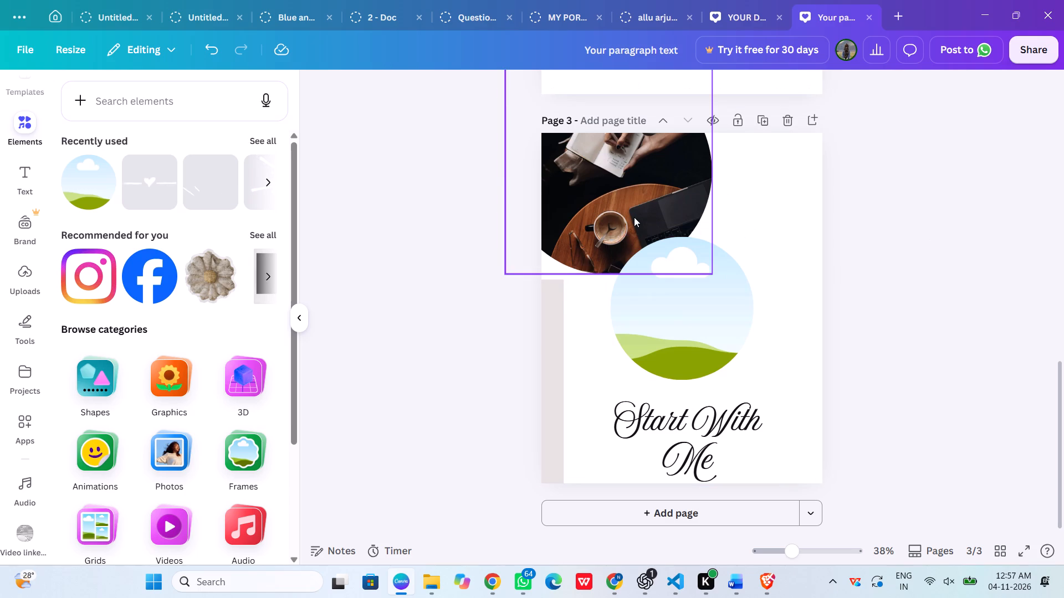
Move the round photo on page 3 further into the page's upper-left corner, clear of the empty circular frame.
drag(634, 217, 591, 181)
click(862, 299)
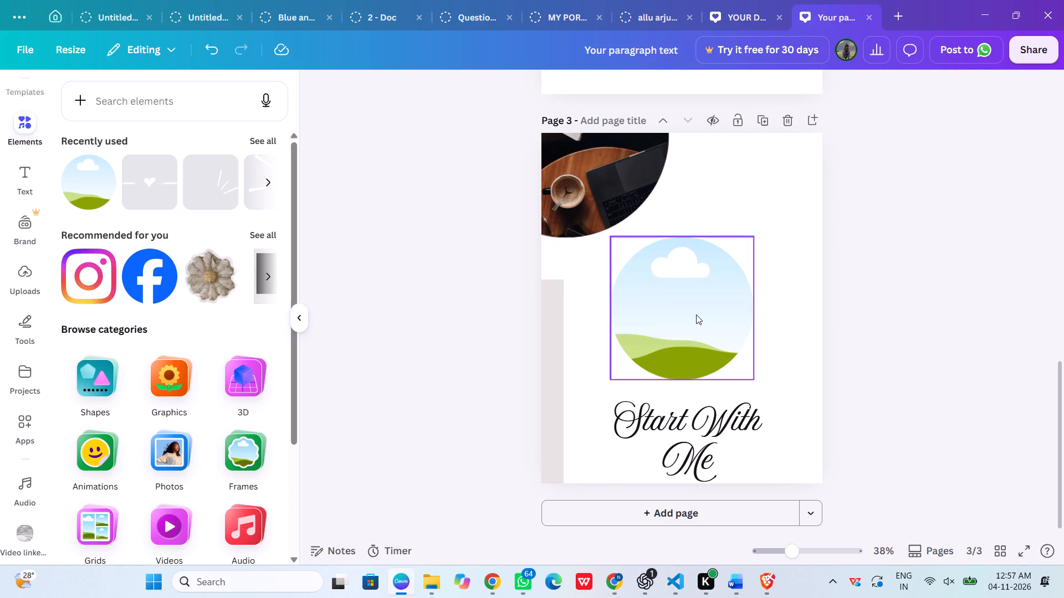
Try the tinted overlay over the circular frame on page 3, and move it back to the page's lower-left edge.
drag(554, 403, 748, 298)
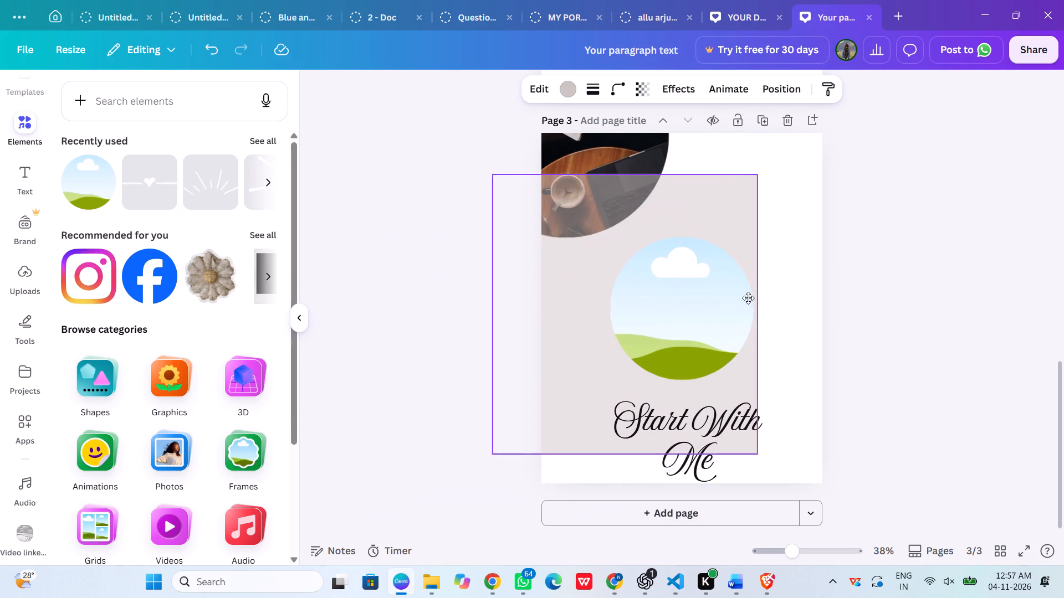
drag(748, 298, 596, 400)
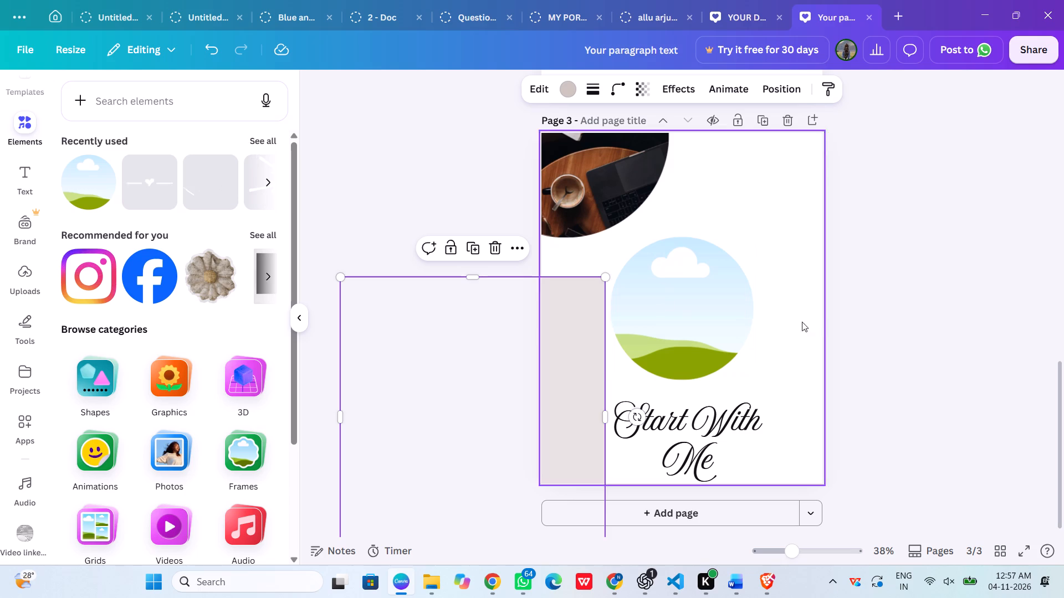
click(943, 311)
Move the empty circular frame to the top of page 3 and capture a screenshot of the blank white centre.
drag(729, 350, 684, 203)
click(729, 341)
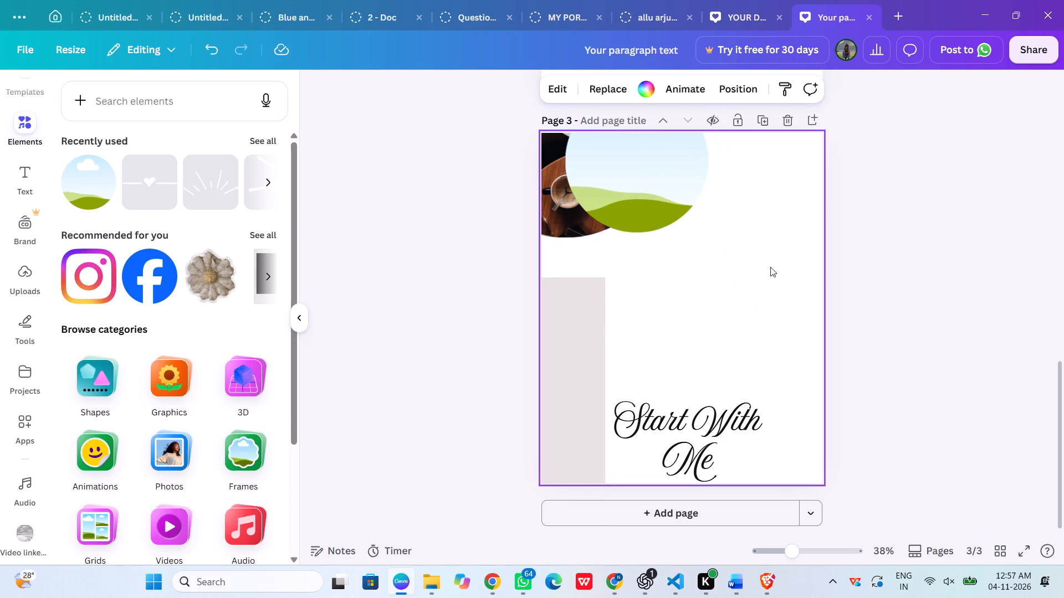
key(shift+super+s)
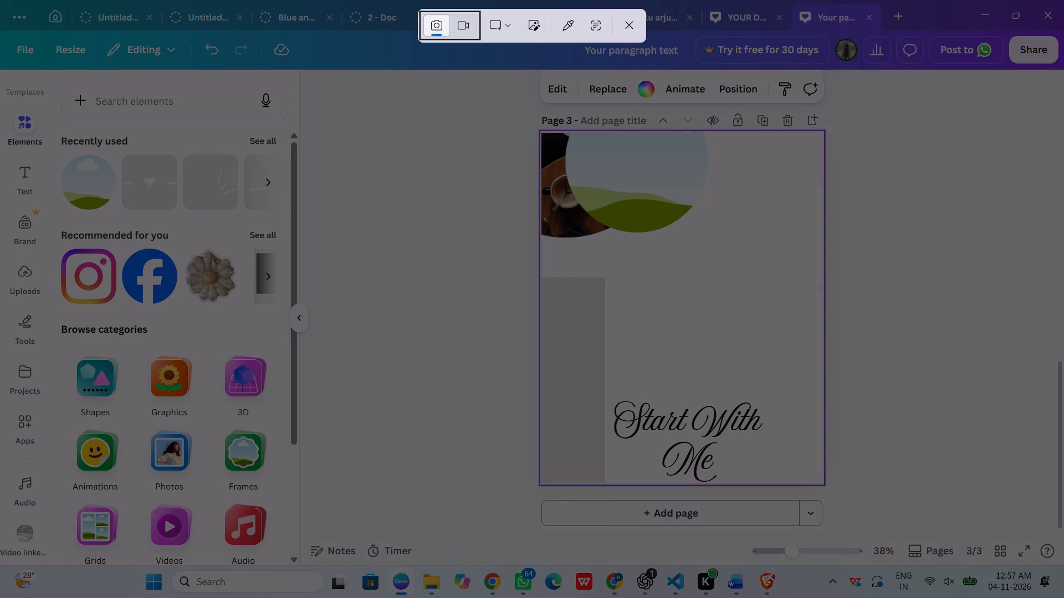
drag(646, 281, 786, 357)
Return the circular frame to the centre of page 3, just above the title, and fill it with the pasted white screenshot.
drag(668, 188, 677, 222)
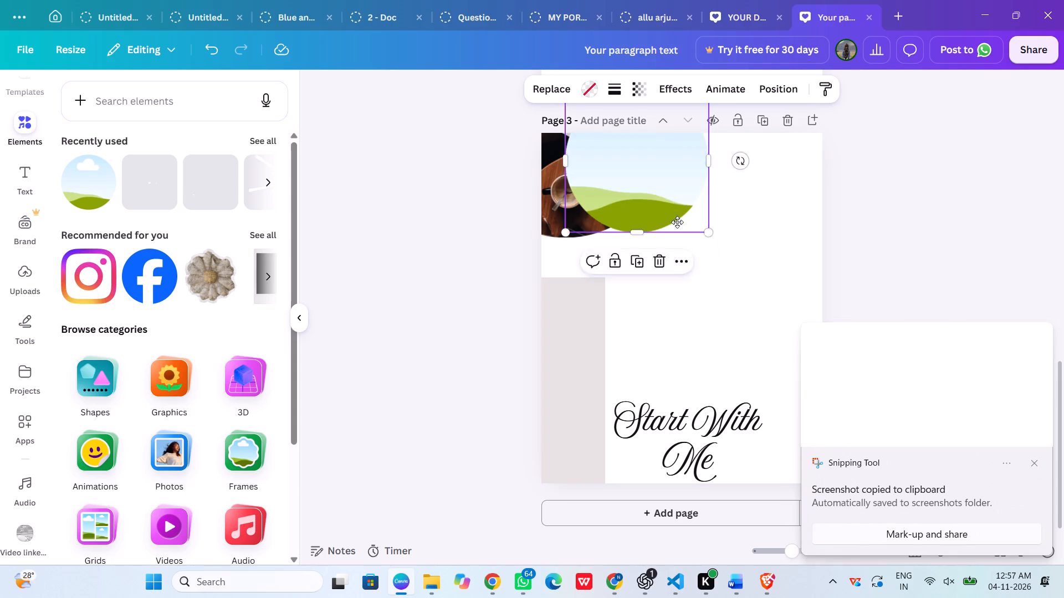
drag(677, 222, 733, 322)
key(ctrl+v)
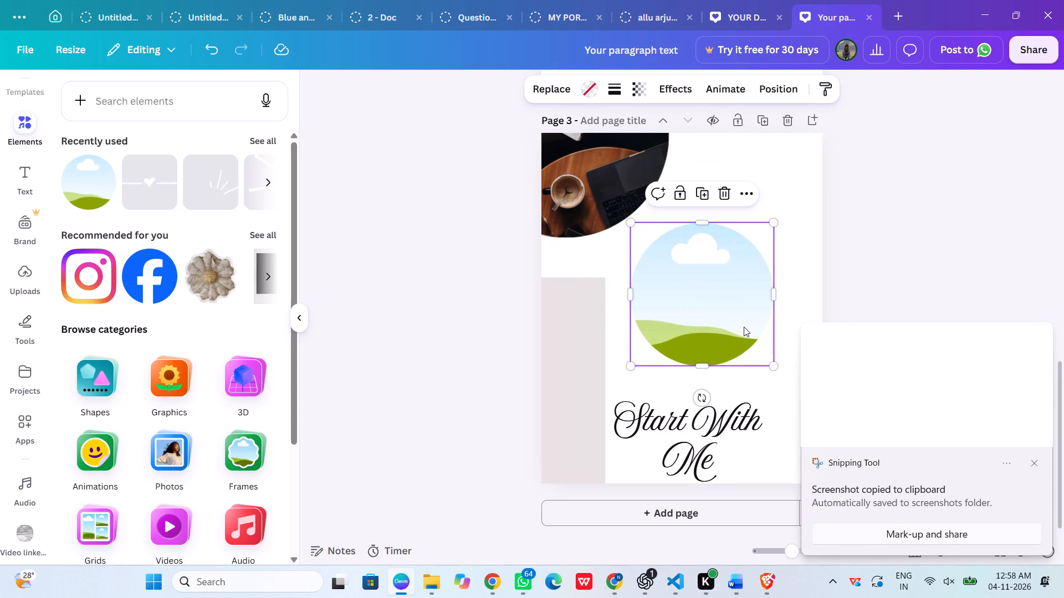
drag(688, 301, 710, 297)
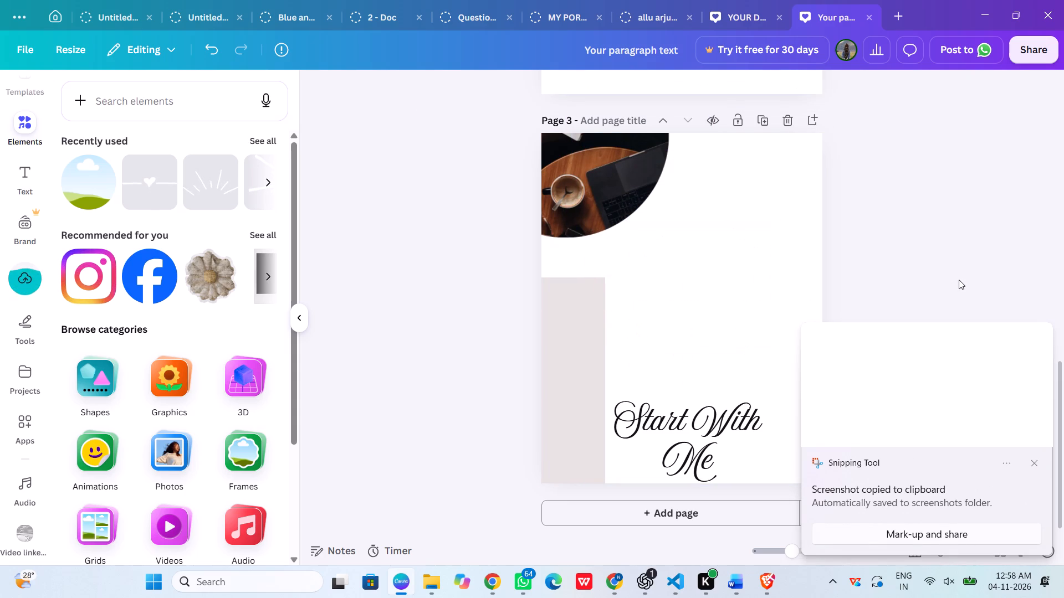
click(960, 280)
drag(723, 306, 715, 329)
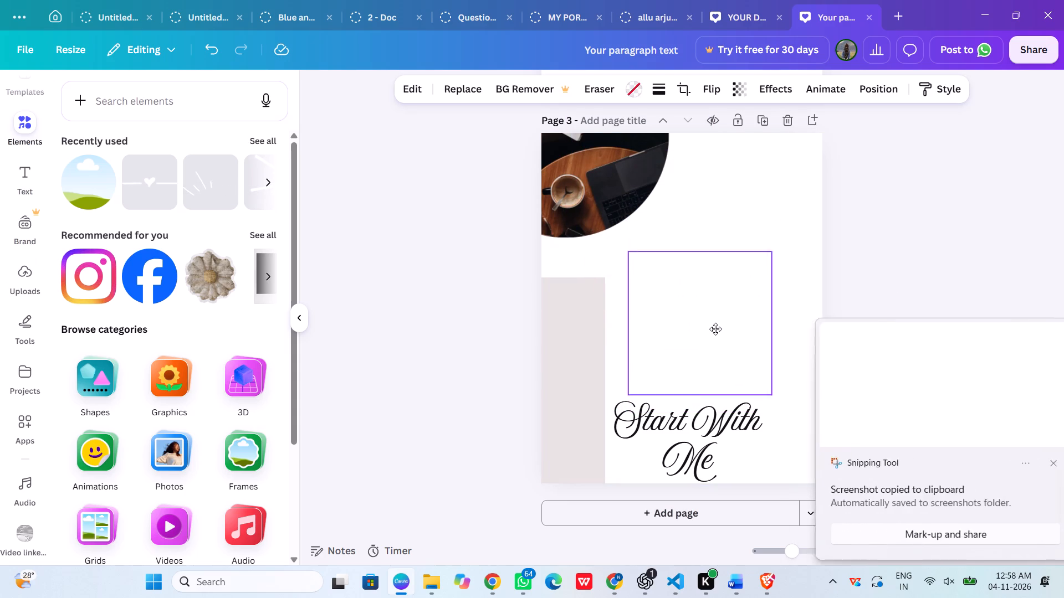
drag(715, 329, 709, 327)
Set the background colour of page 3 to the black already used in the design.
click(753, 202)
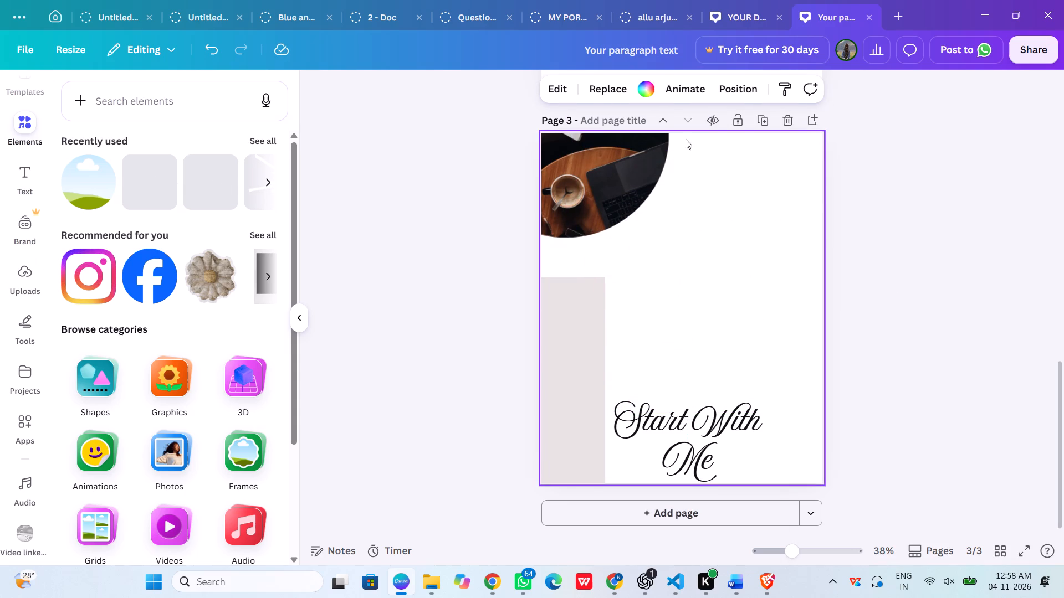
click(650, 96)
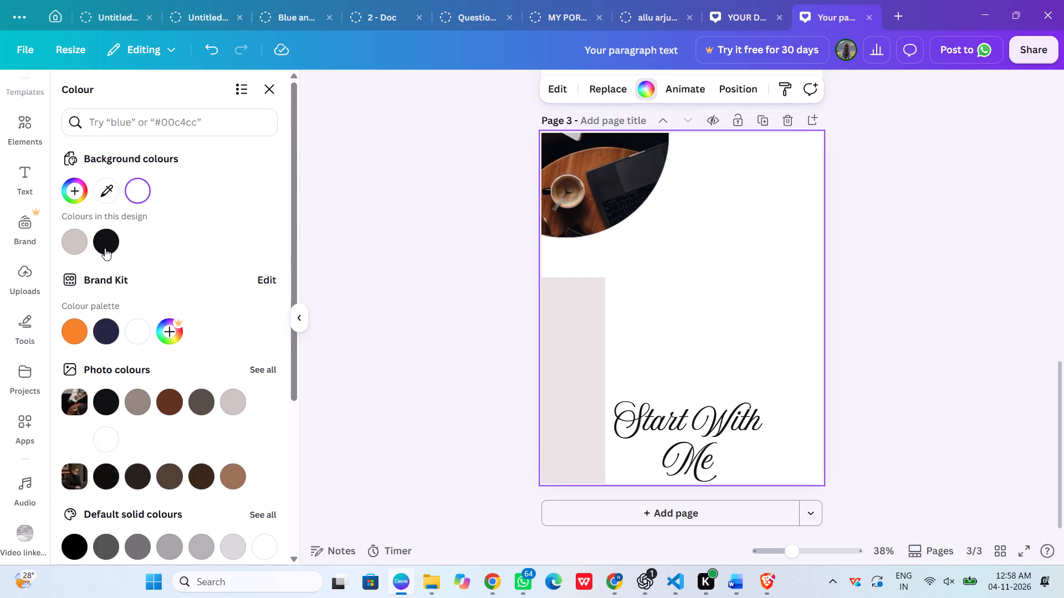
click(105, 246)
click(432, 271)
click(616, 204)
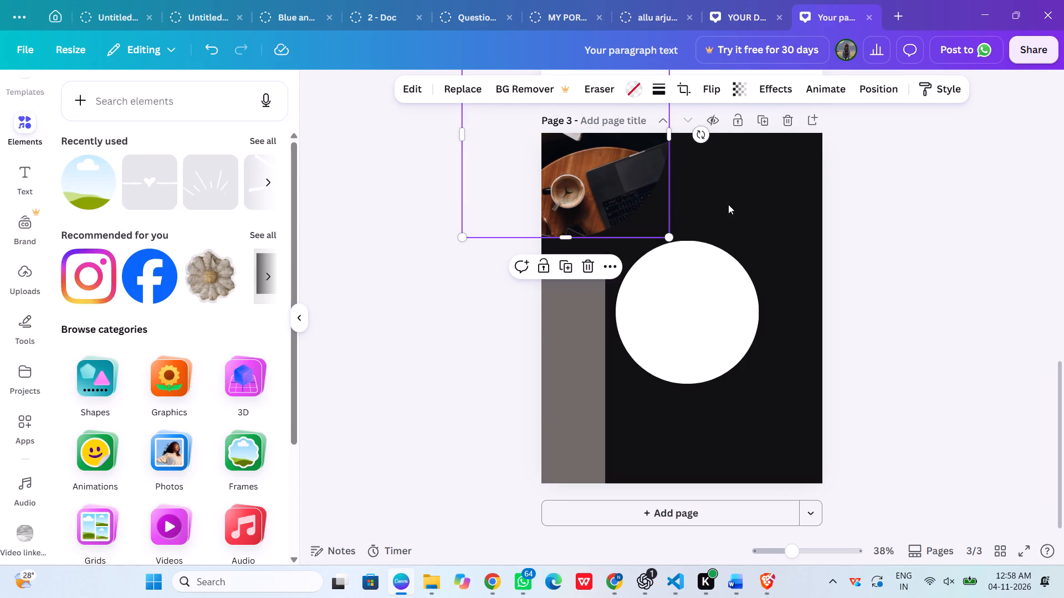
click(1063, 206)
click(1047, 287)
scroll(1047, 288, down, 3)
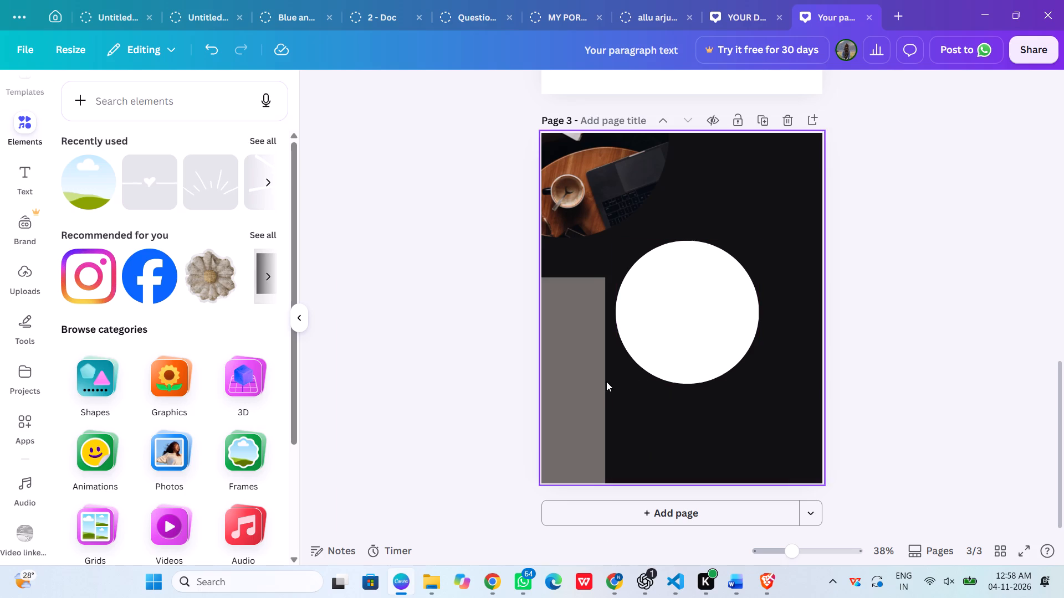
Place the tinted overlay on page 3 behind the white circle, flush with the page's right edge, and nudge the circle slightly down.
drag(588, 405, 802, 328)
drag(746, 424, 722, 308)
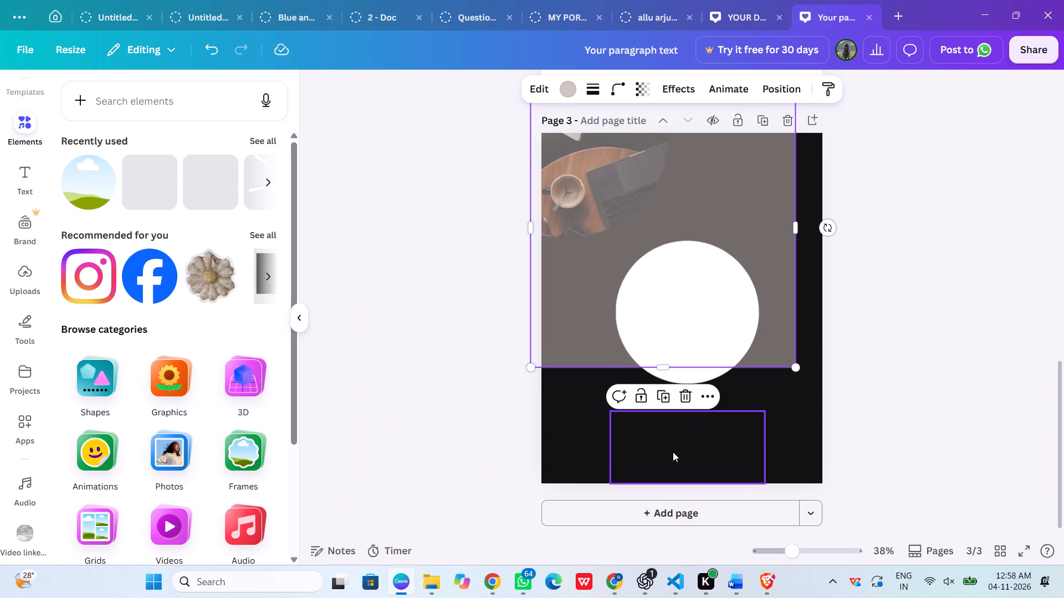
click(668, 463)
drag(699, 278, 699, 285)
drag(766, 214, 785, 263)
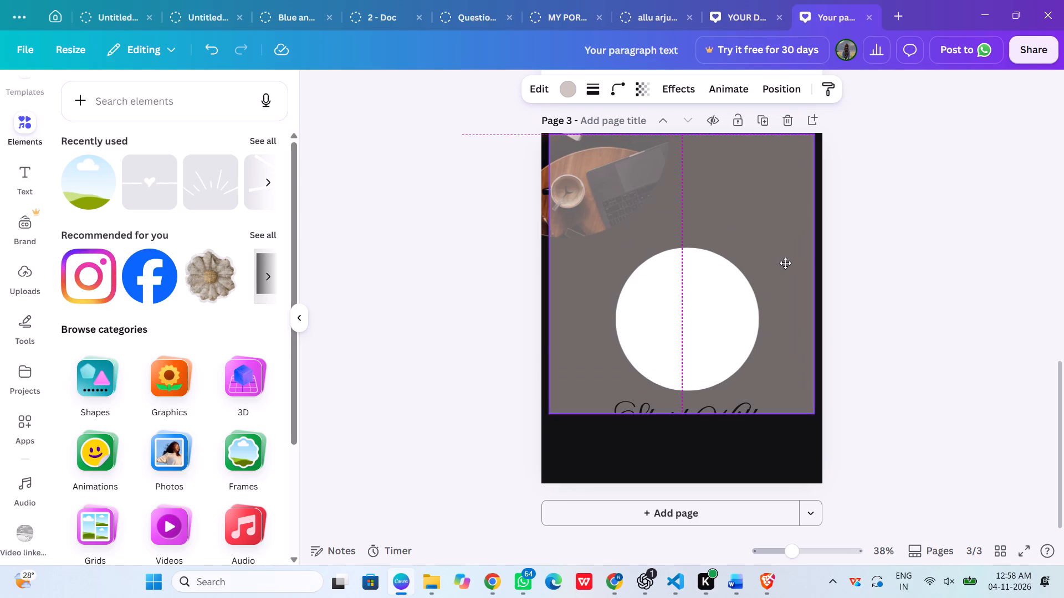
drag(785, 263, 793, 322)
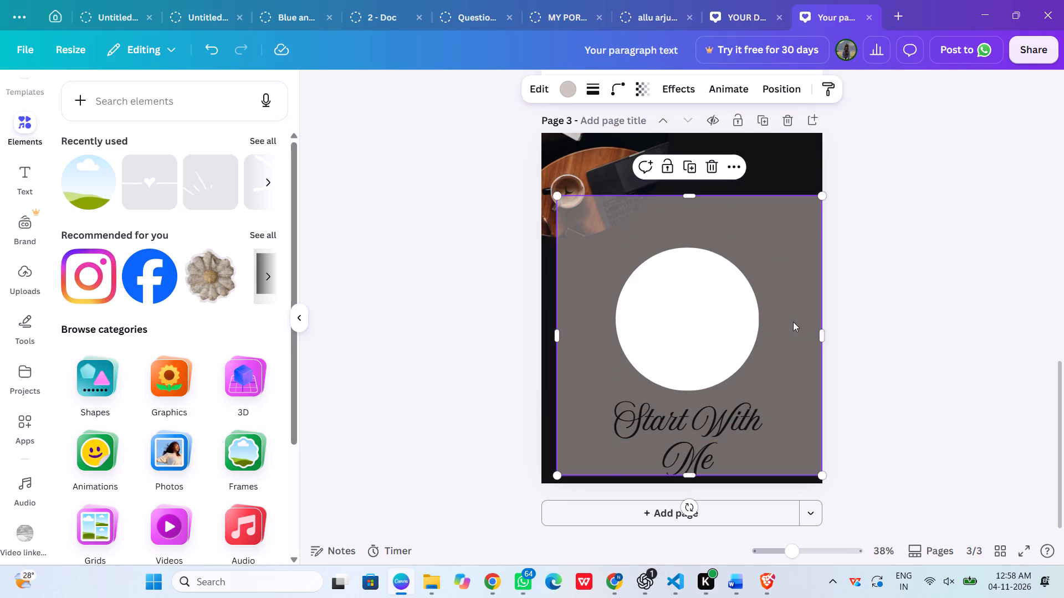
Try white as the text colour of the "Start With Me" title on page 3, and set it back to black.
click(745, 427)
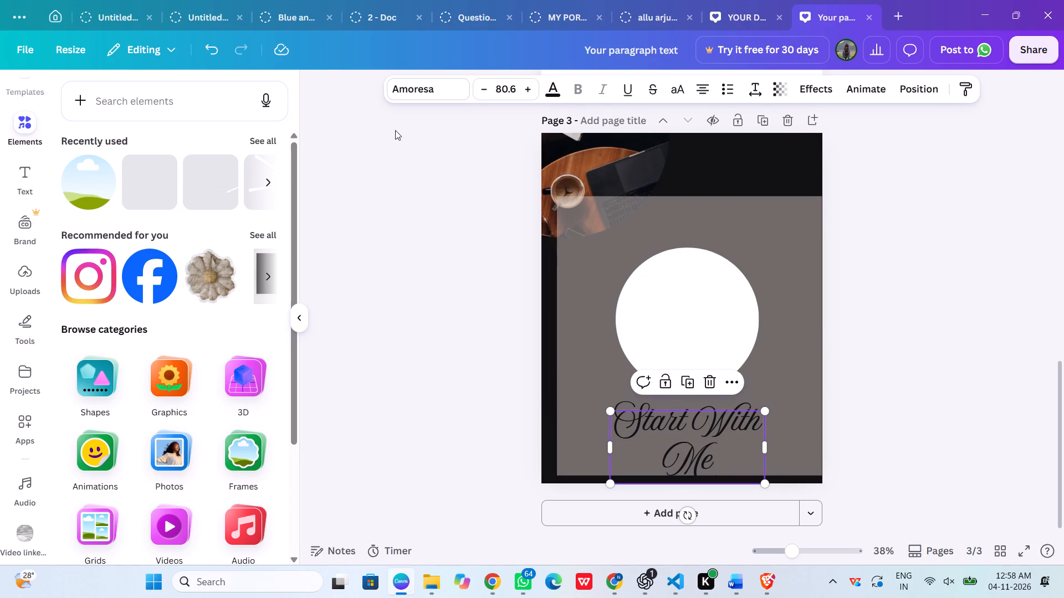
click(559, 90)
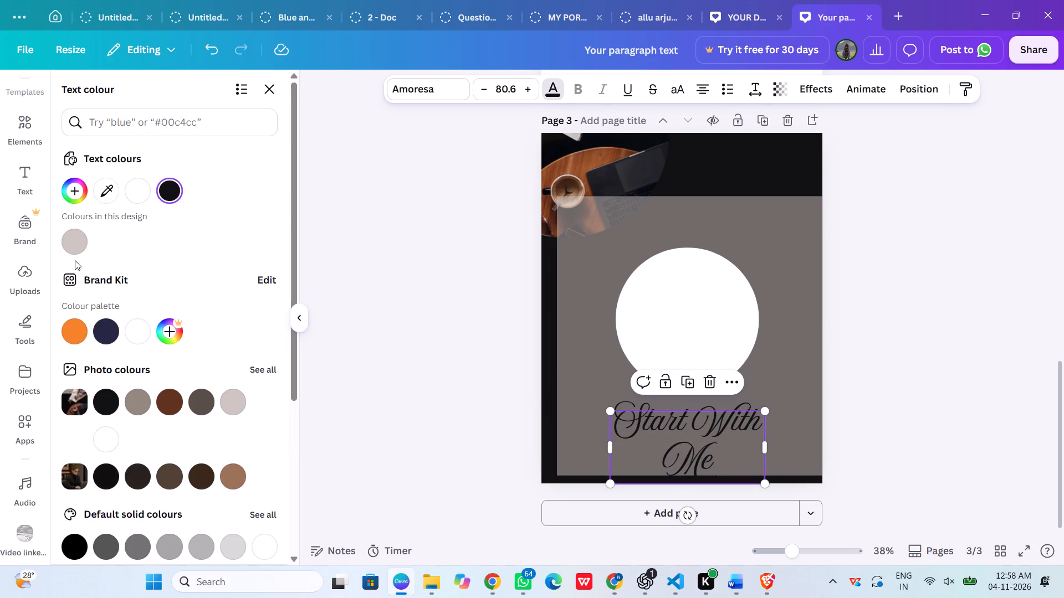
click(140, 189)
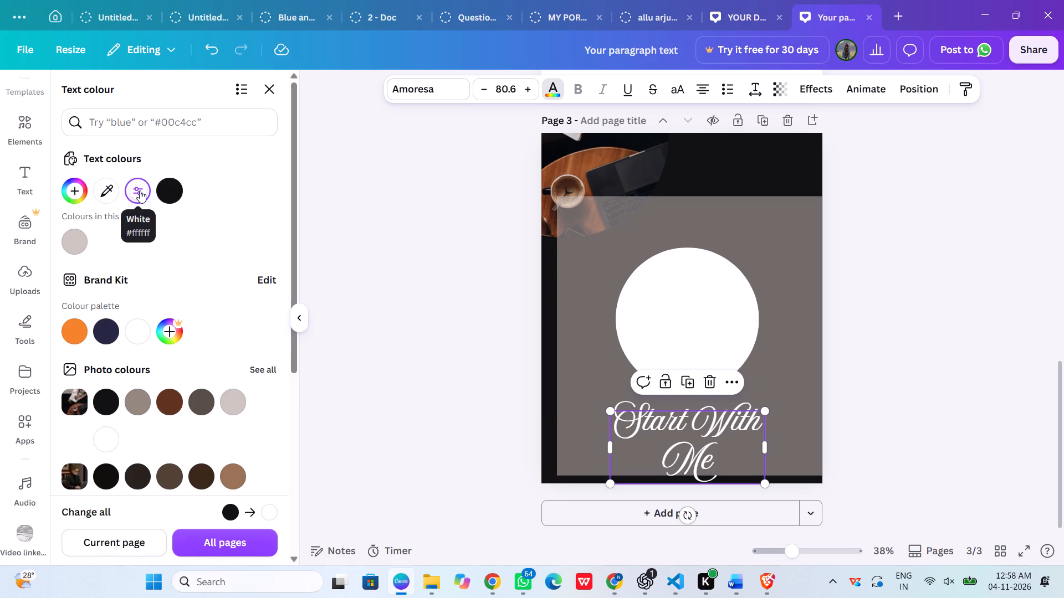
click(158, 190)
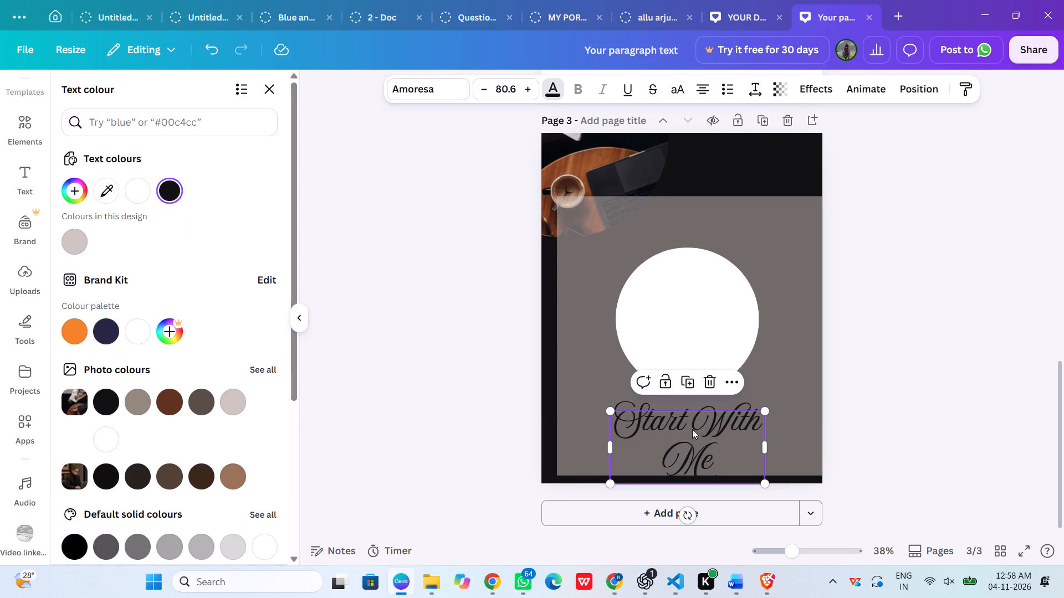
Move the "Start With Me" title on page 3 up onto the white circle.
drag(694, 429, 688, 307)
click(979, 313)
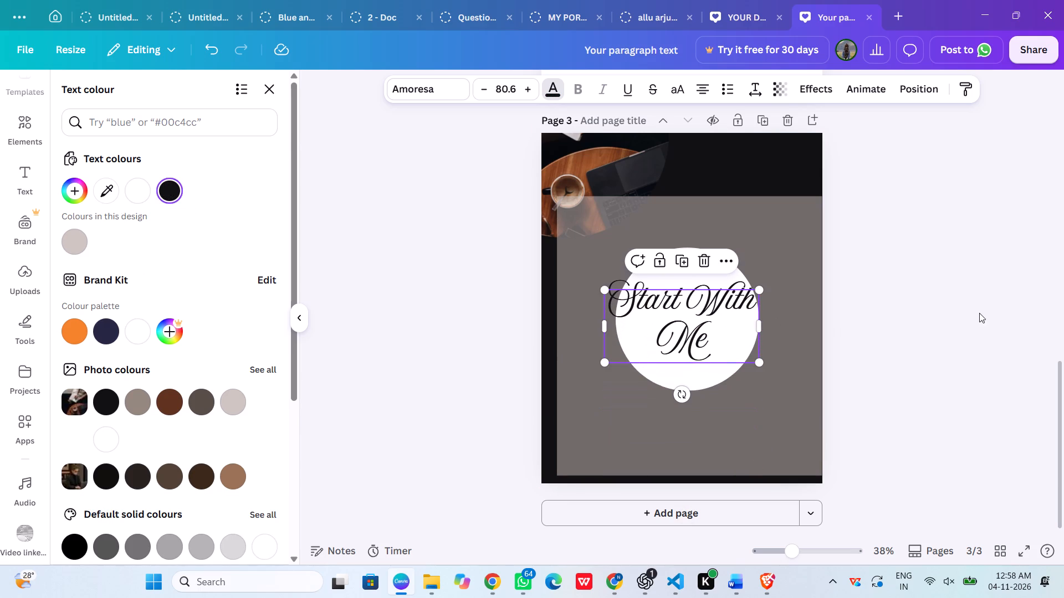
Add a small beige circle shape containing the text "al" at the centre of page 3, behind the title.
click(35, 199)
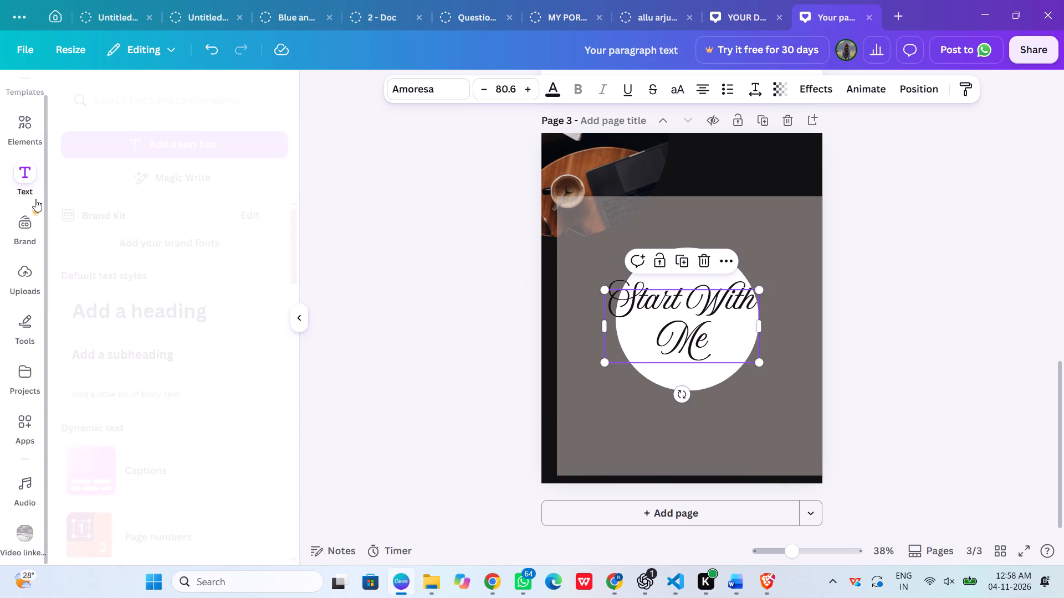
click(152, 116)
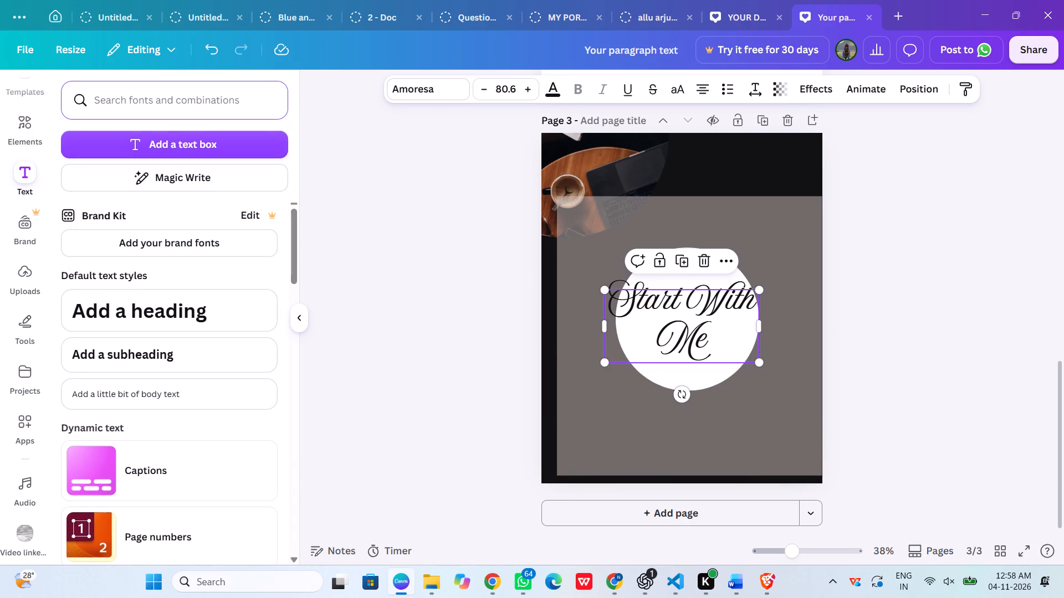
text(cal)
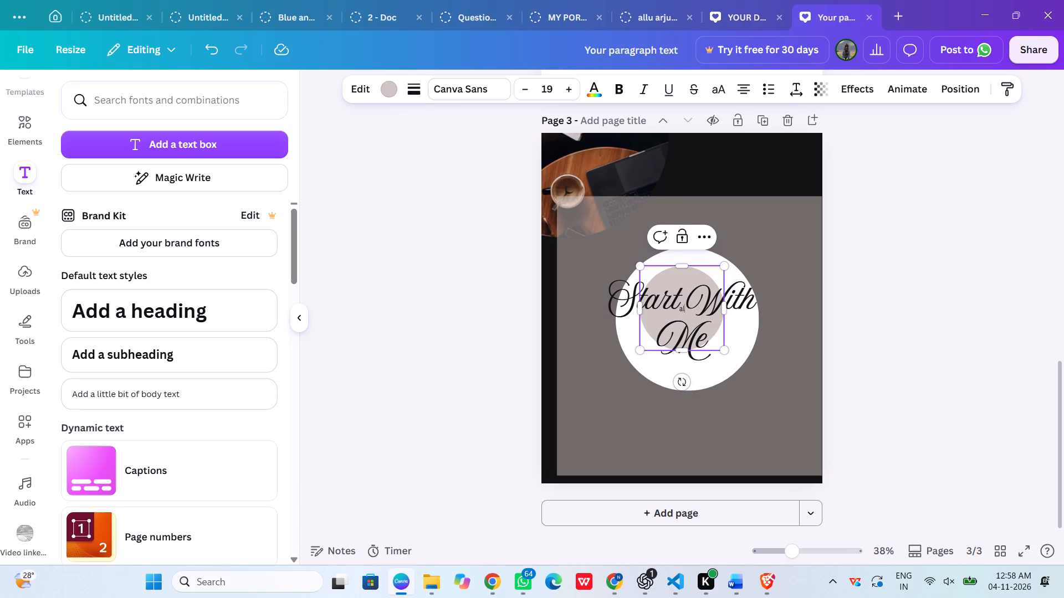
Search for calligraphy fonts and apply Luxurious Script to the text in the small beige circle.
click(166, 89)
text(calid)
scroll(166, 89, down, 1)
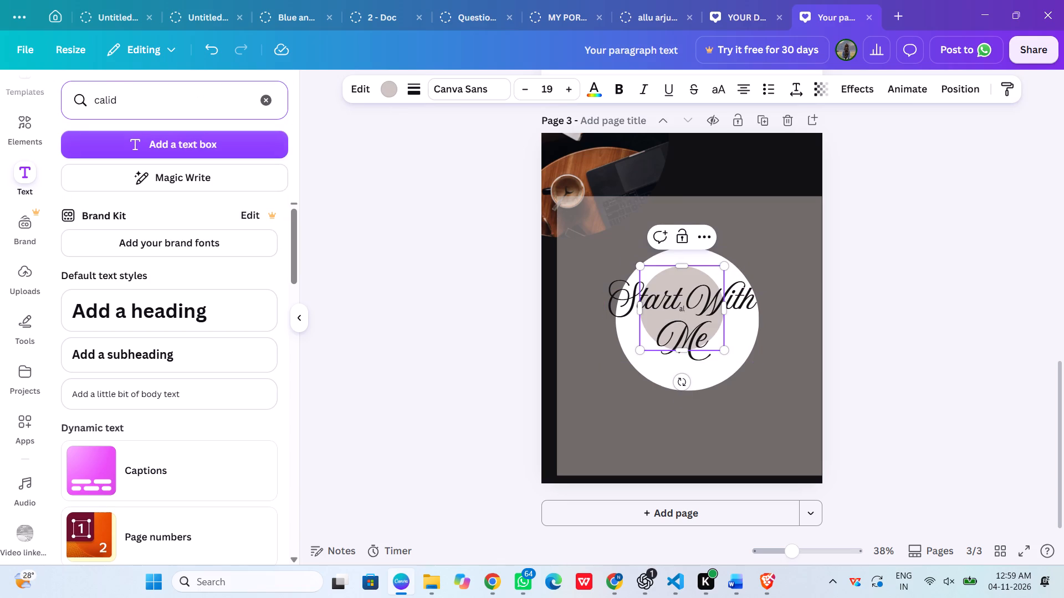
click(459, 94)
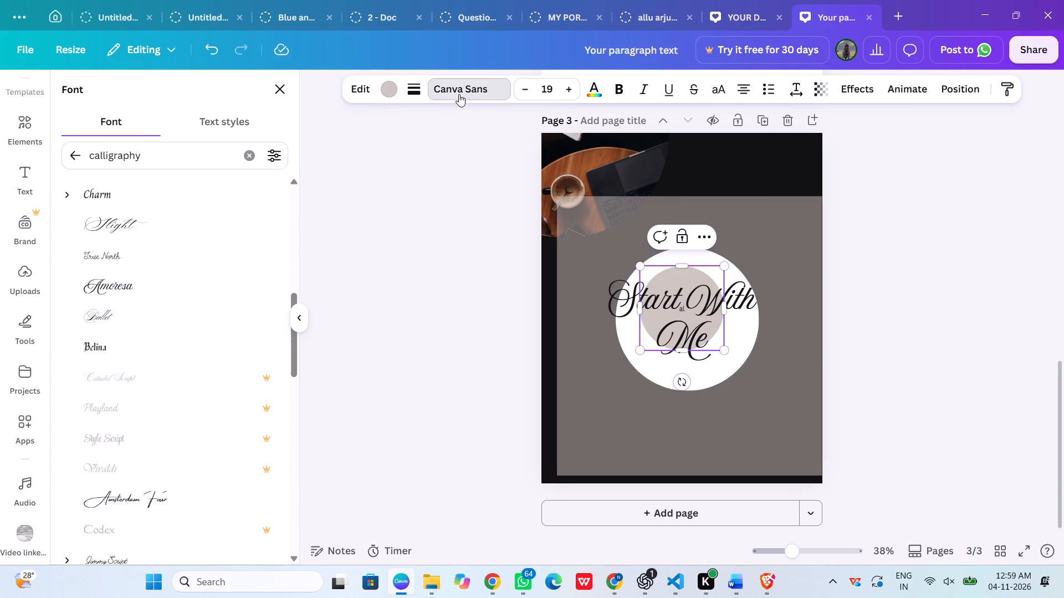
scroll(239, 434, down, 5)
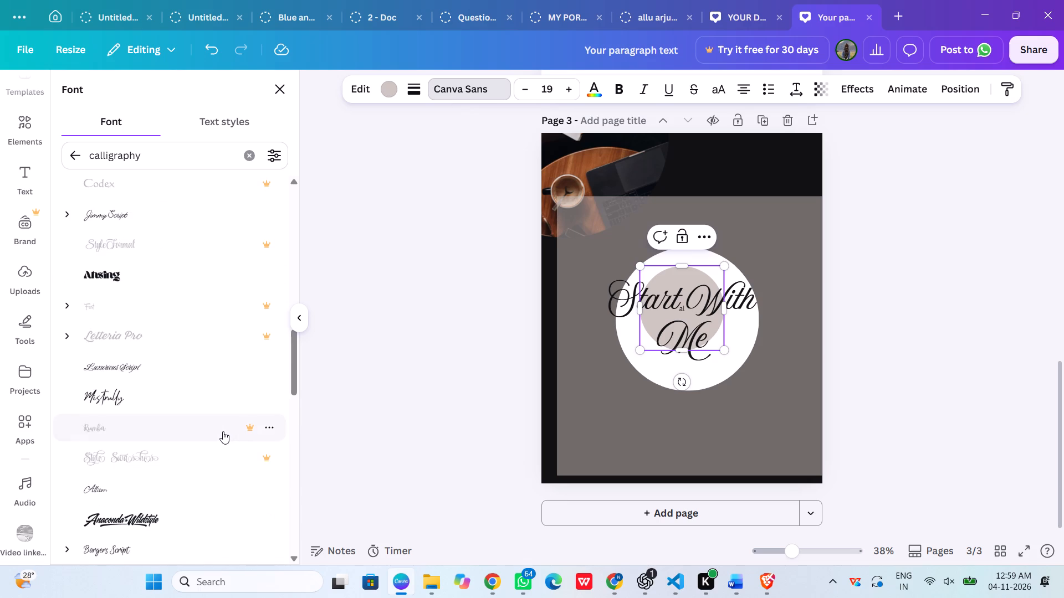
click(122, 370)
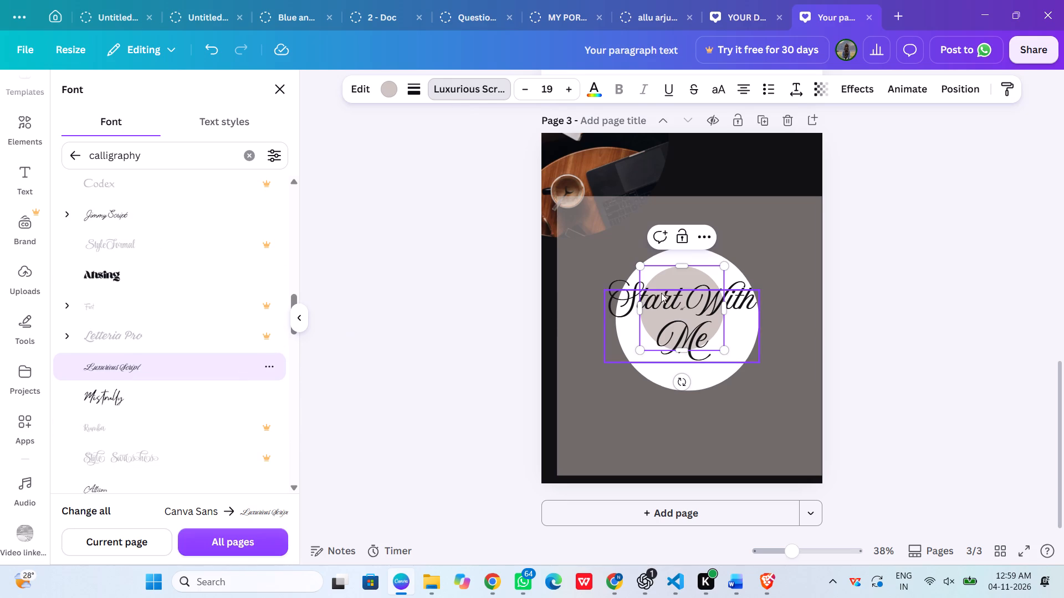
Try the Ahsing font on the "Start With Me" title on page 3, and set it to Mistrully.
click(702, 300)
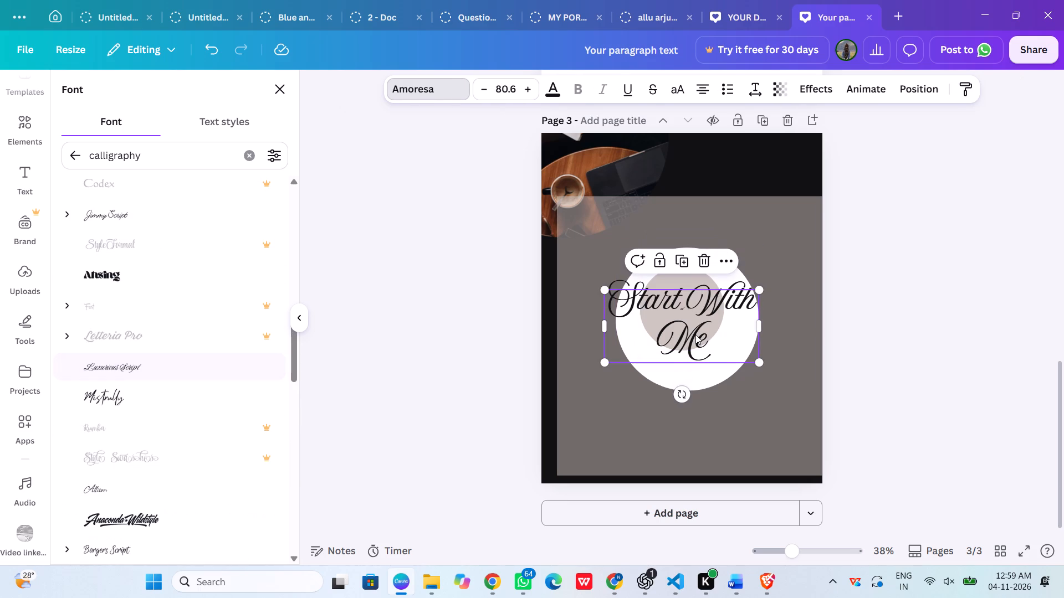
click(170, 274)
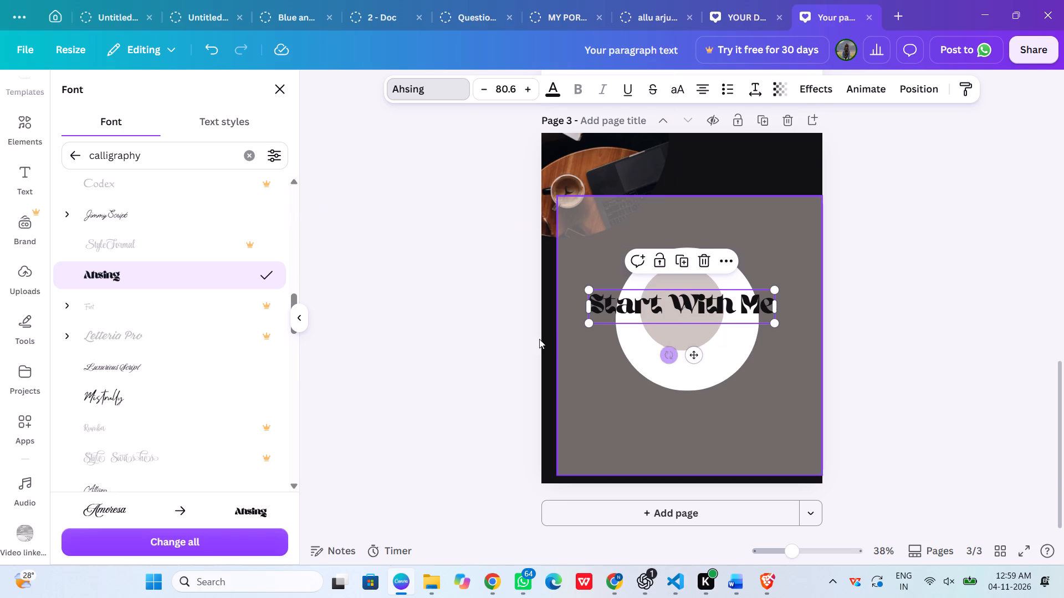
click(234, 395)
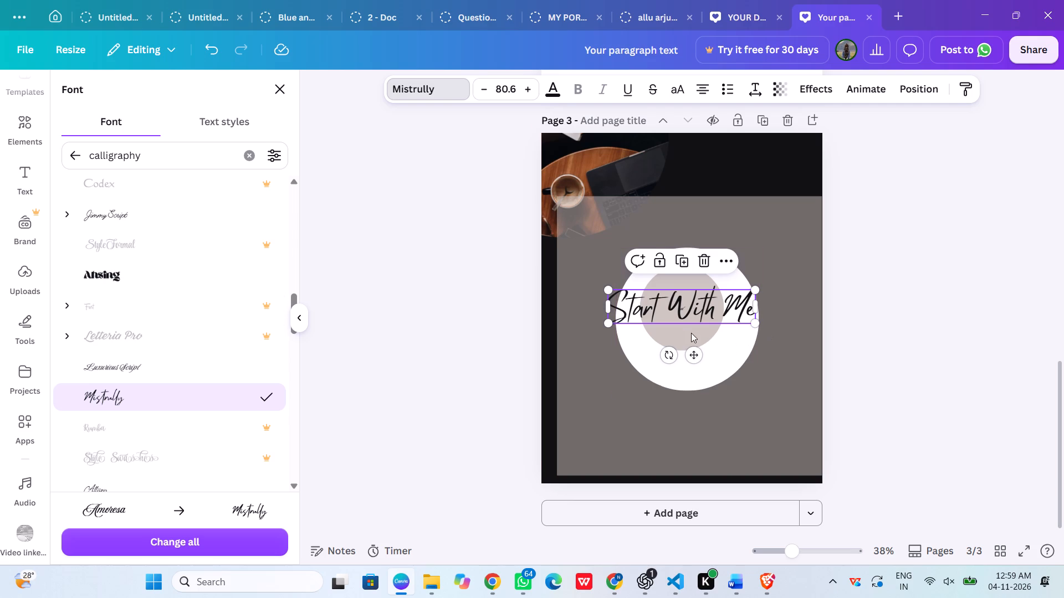
click(988, 316)
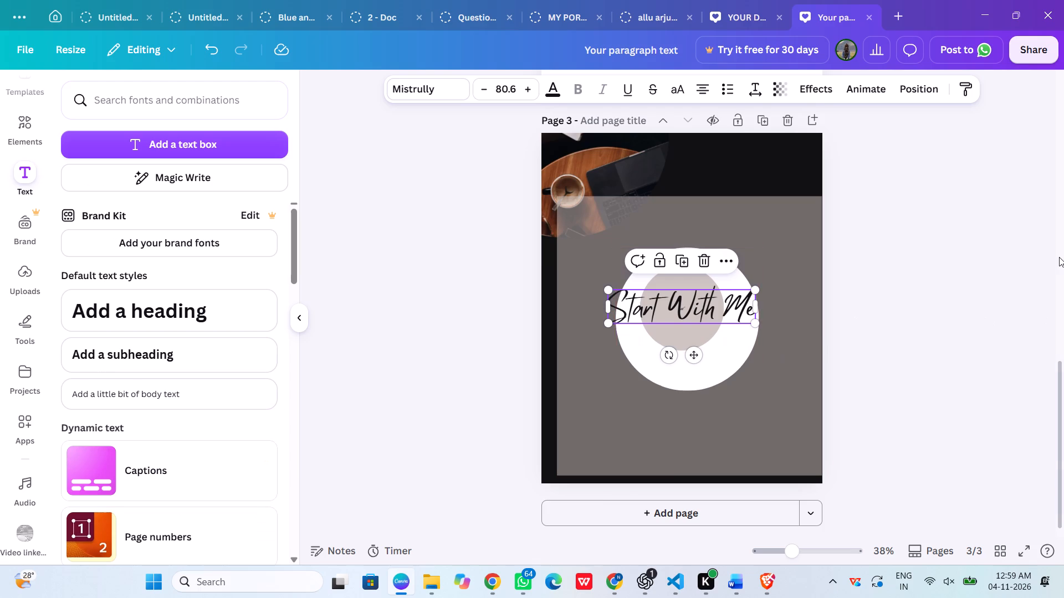
Shift the small beige circle on page 3 slightly down so it sits near the middle of the white circle.
click(1059, 257)
scroll(878, 288, down, 1)
click(972, 228)
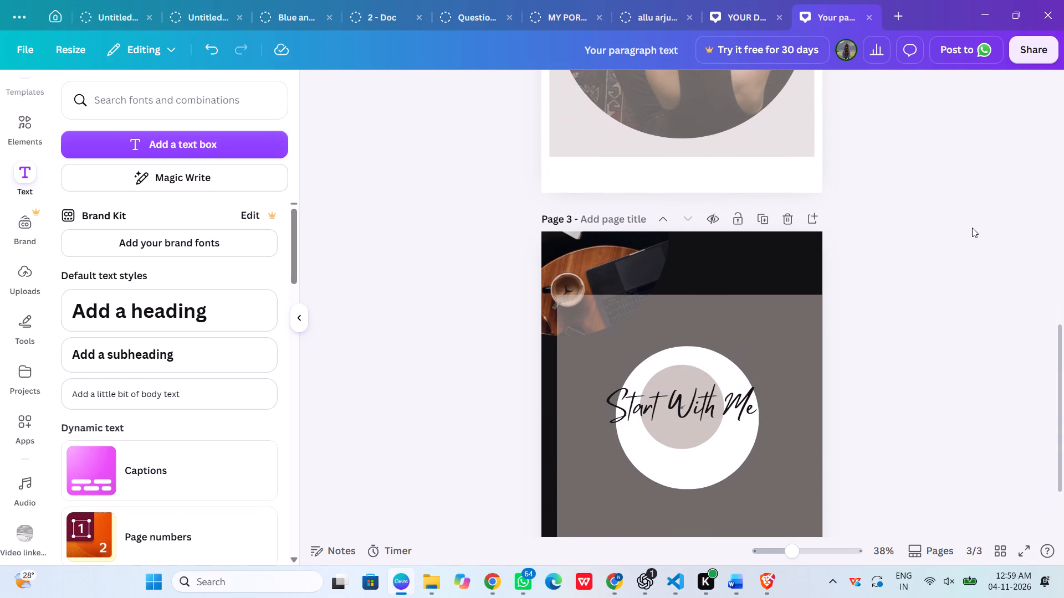
drag(705, 440, 711, 446)
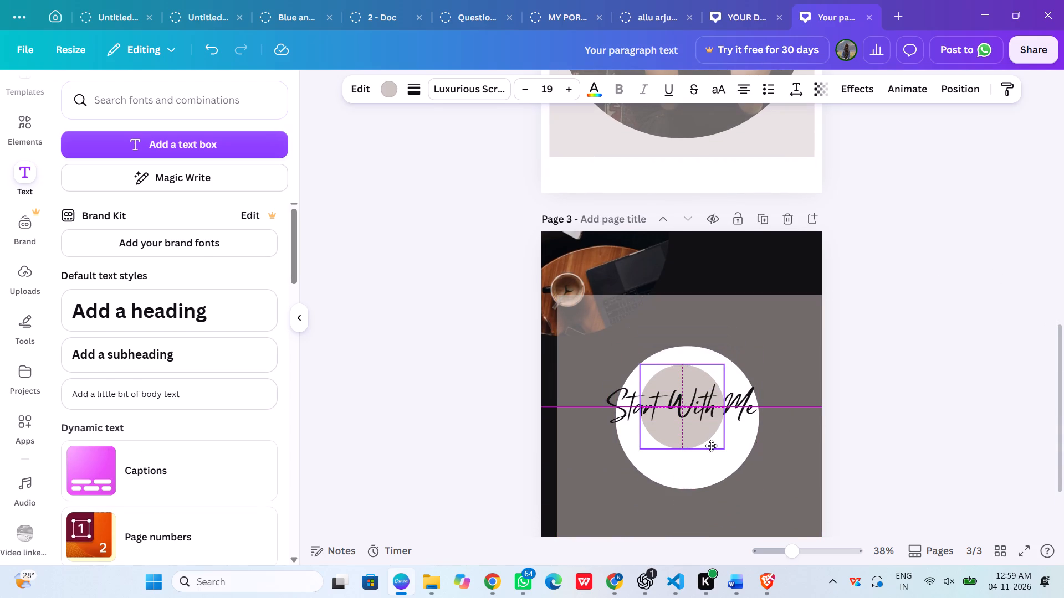
drag(711, 446, 712, 450)
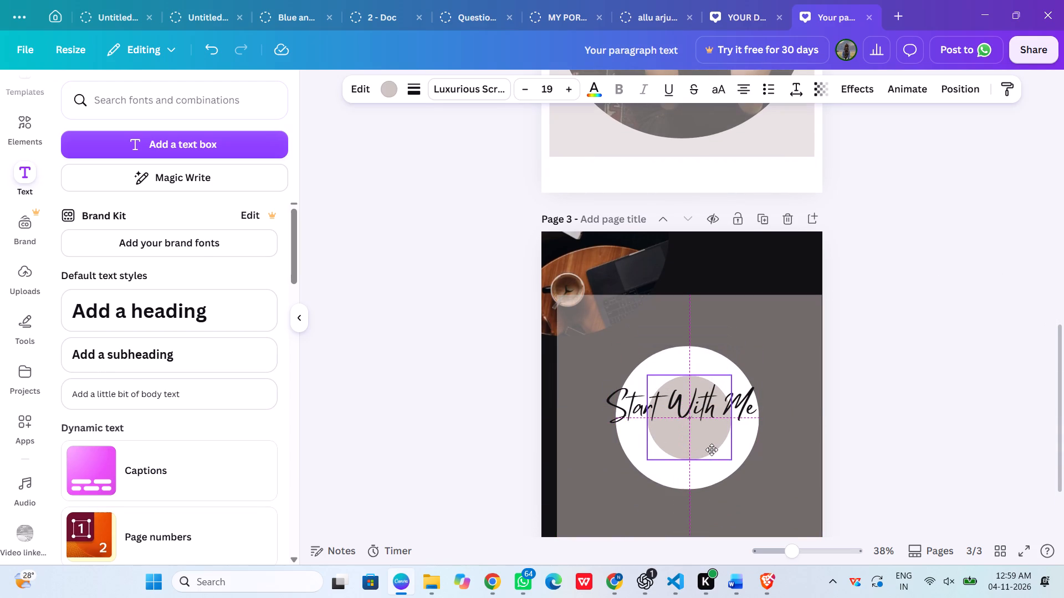
drag(712, 450, 708, 449)
click(919, 410)
scroll(919, 410, down, 3)
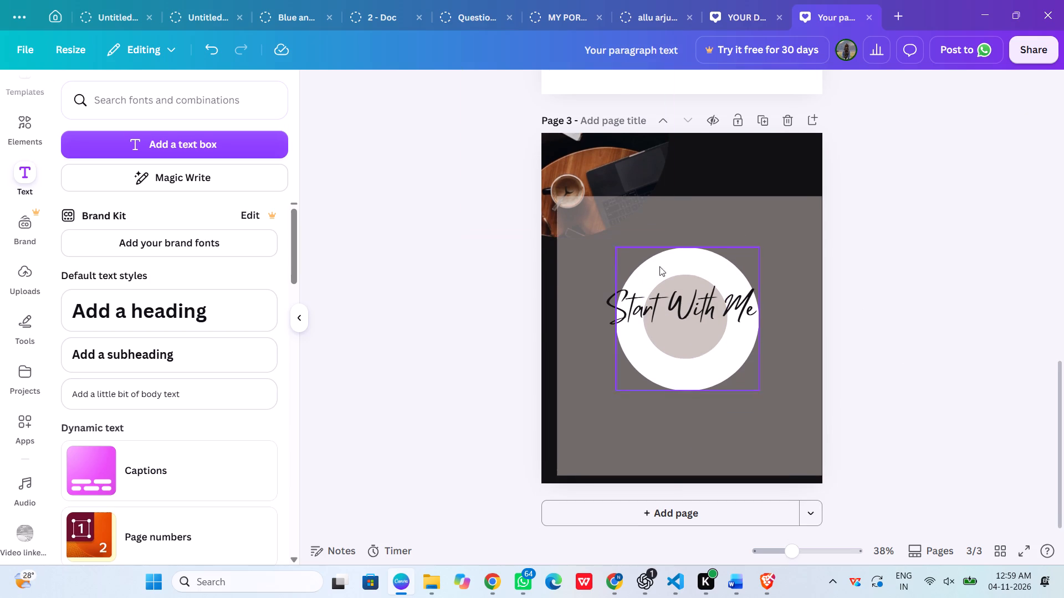
Move the "Start With Me" title on page 3 down so it runs across the middle of the circles.
drag(730, 298, 733, 291)
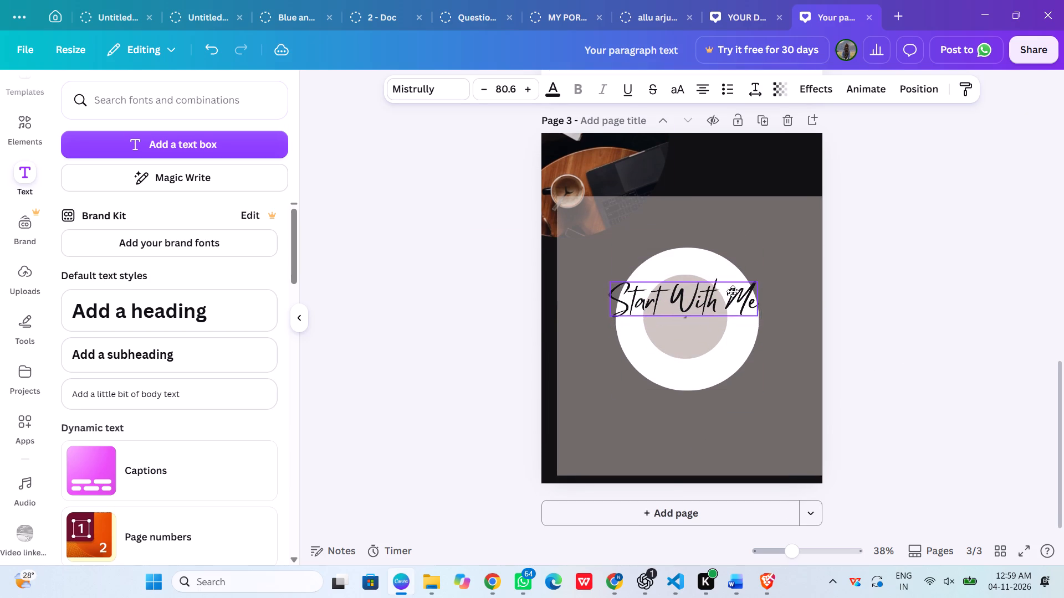
drag(733, 291, 730, 312)
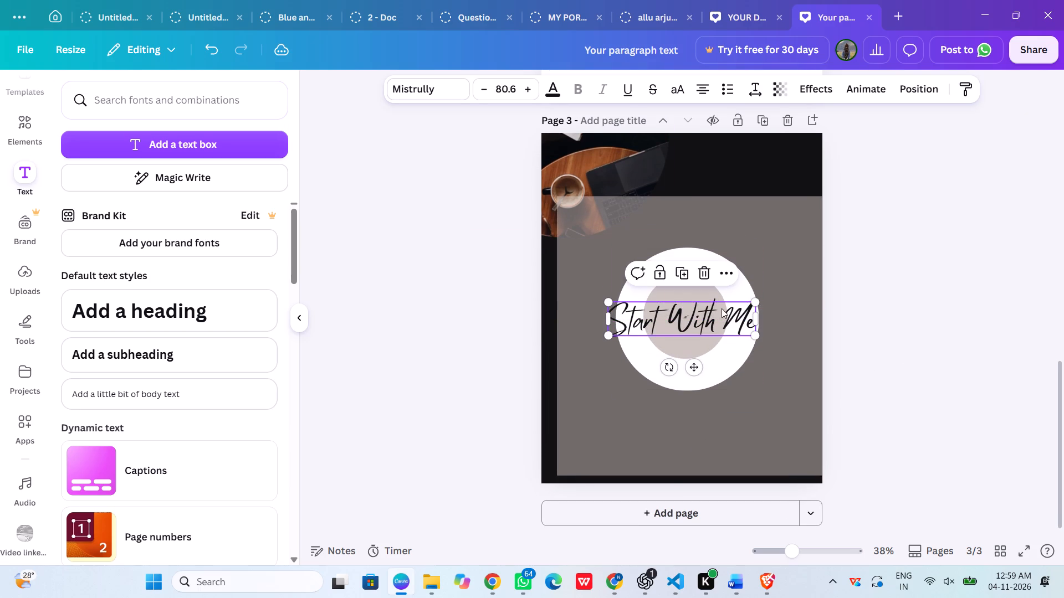
Try the StyleFormal font on the "Start With Me" title on page 3, and set it to Ahsing.
click(448, 81)
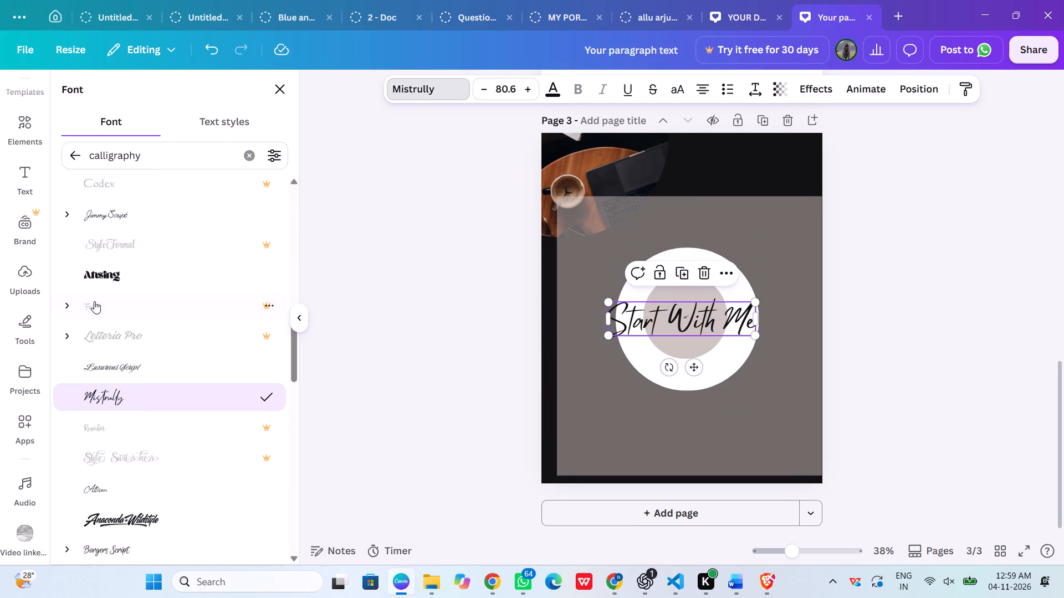
click(170, 255)
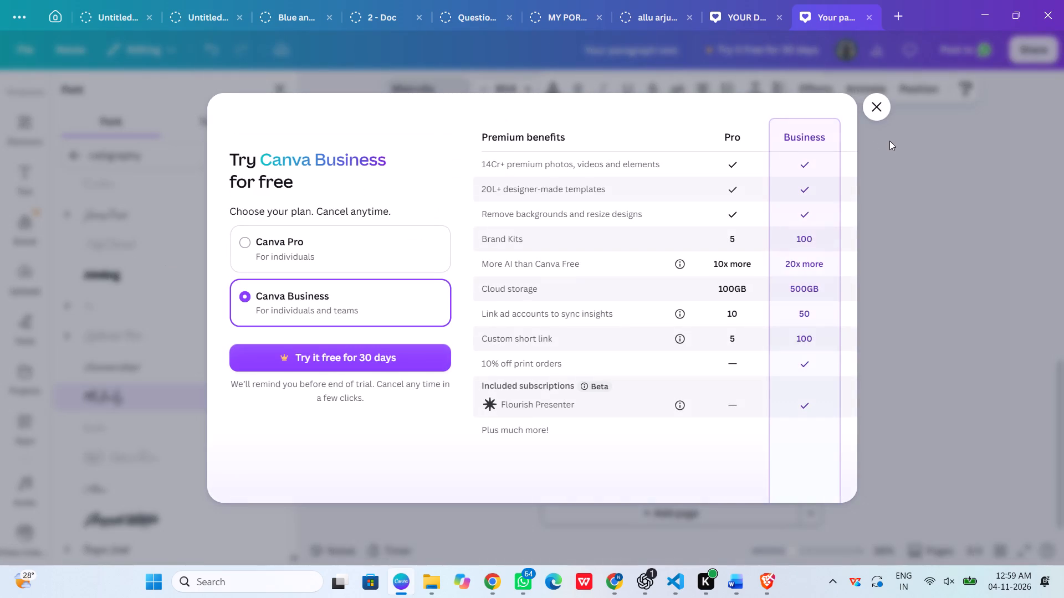
click(873, 107)
click(83, 262)
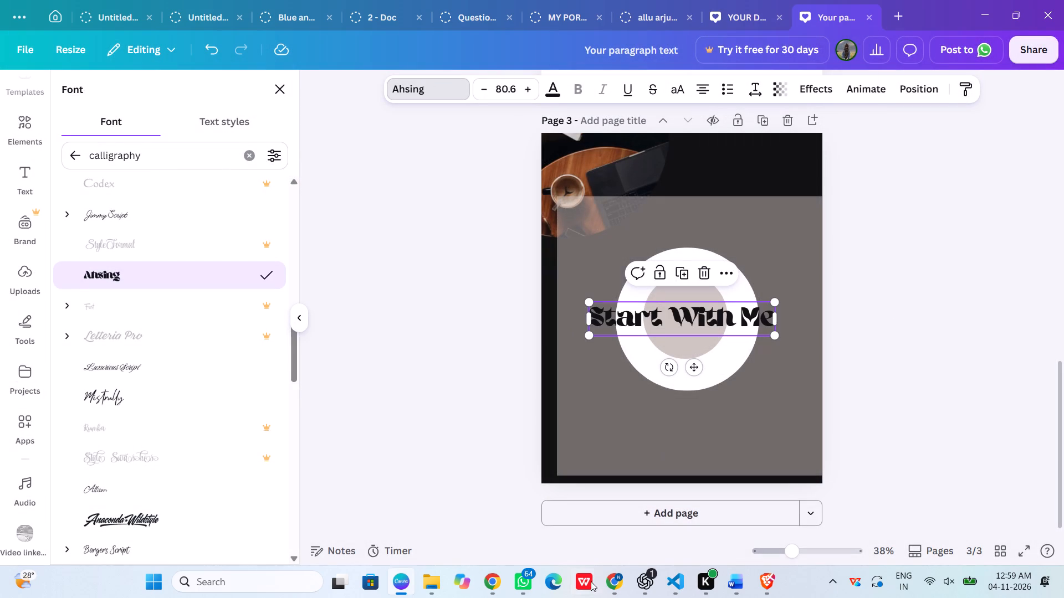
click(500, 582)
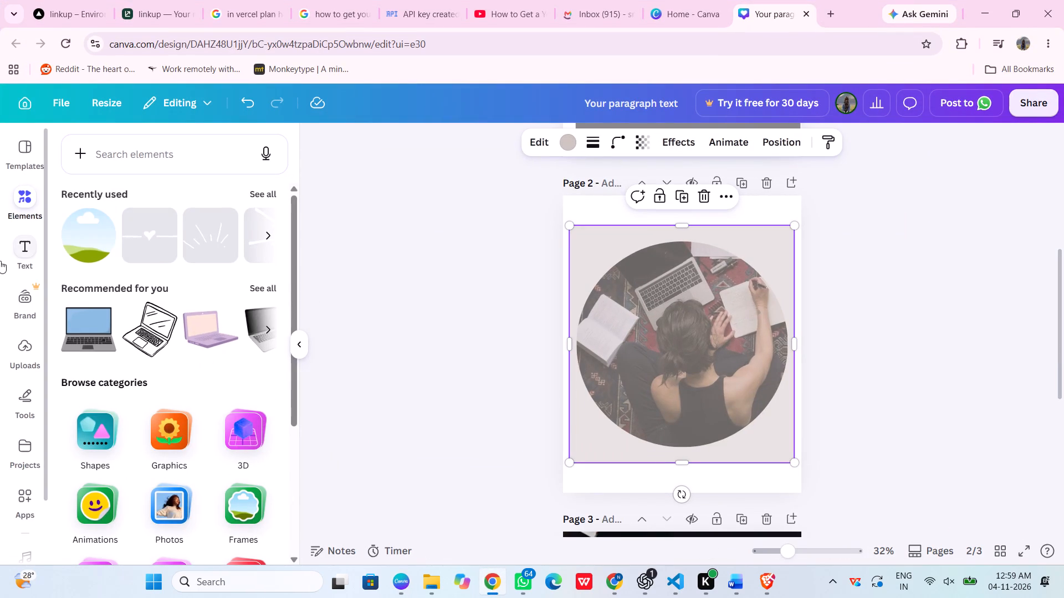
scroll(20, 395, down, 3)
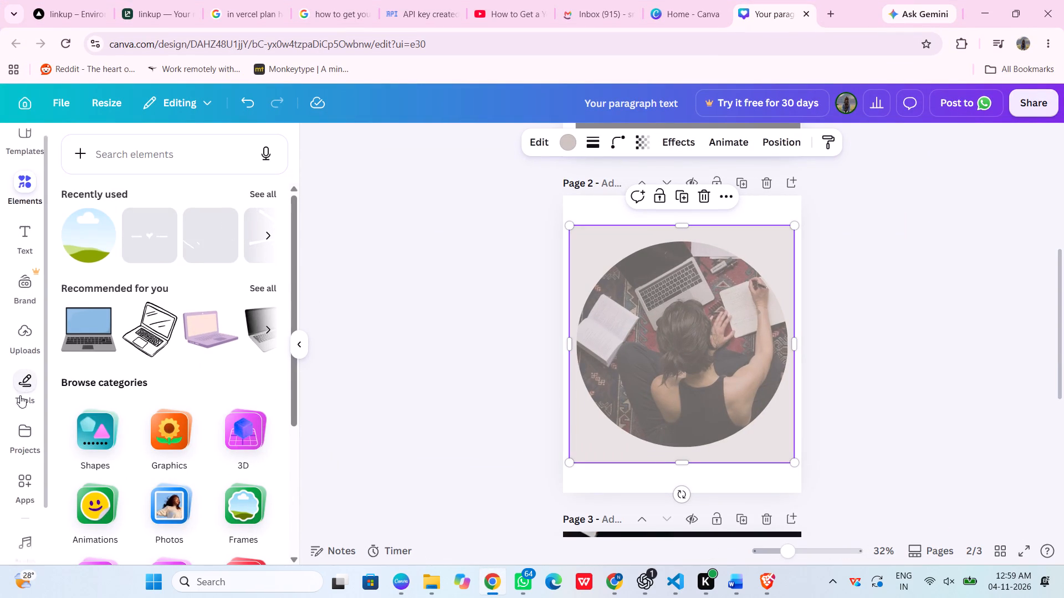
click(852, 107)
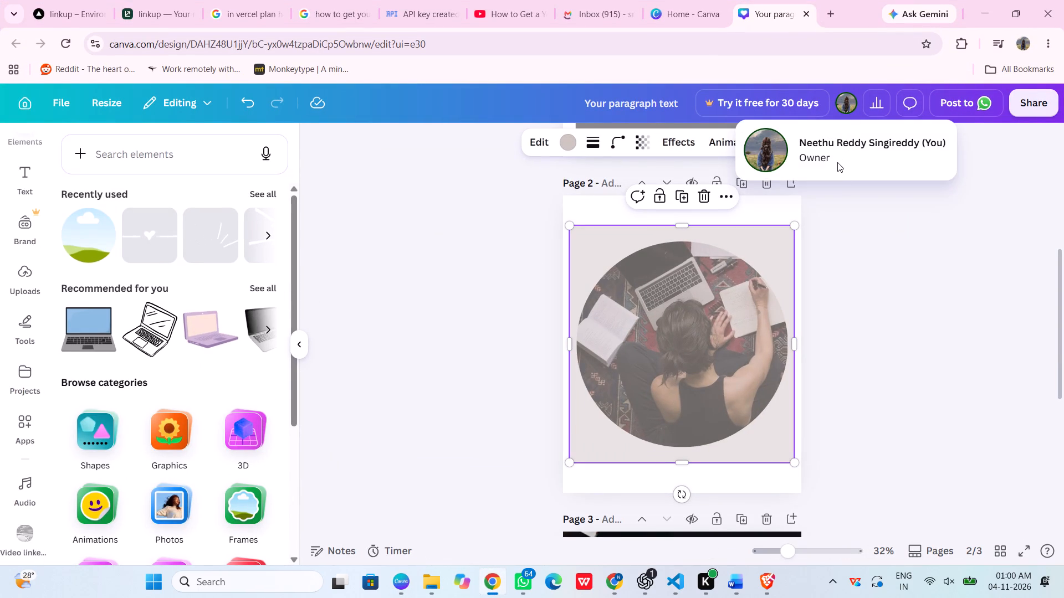